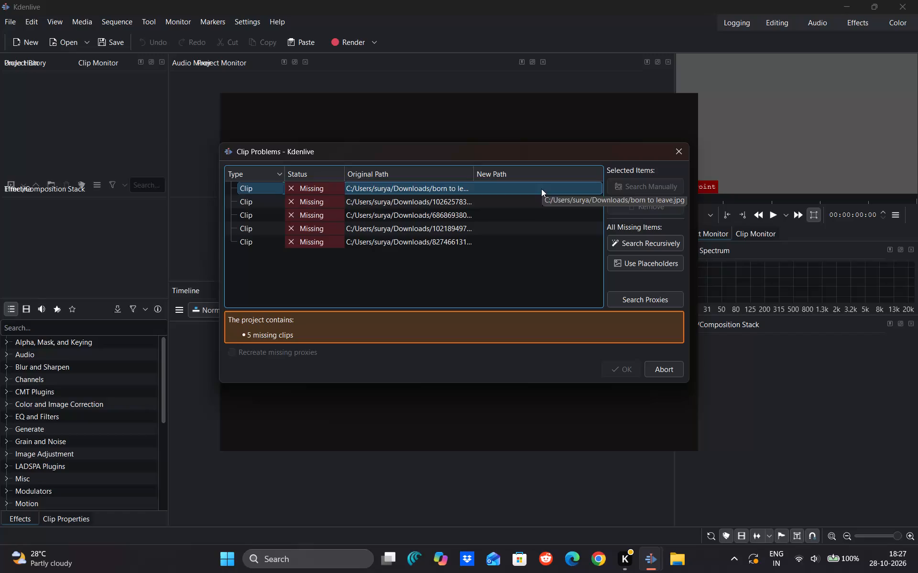
Select all five missing clips listed in the Clip Problems dialog.
{"action": "left_click_drag", "start_coordinate": [541, 189], "coordinate": [519, 246]}
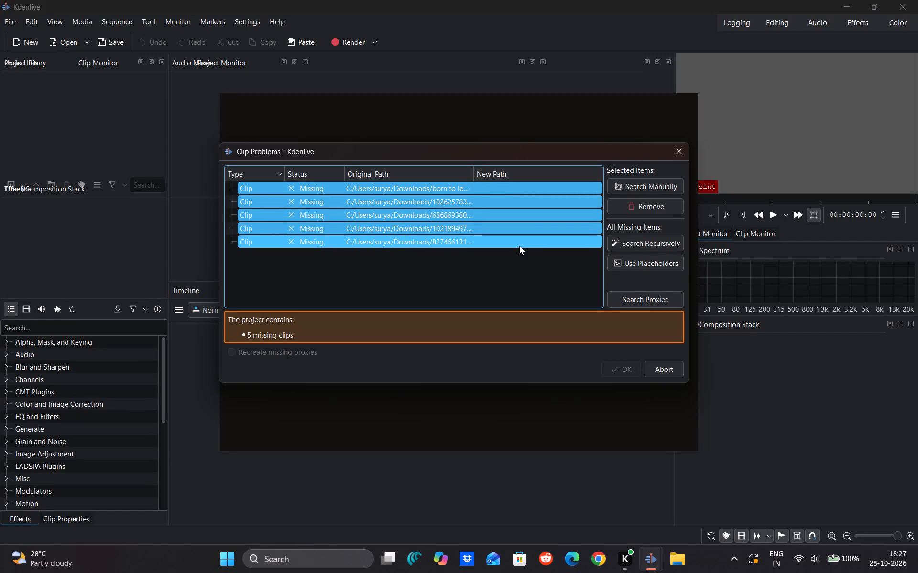
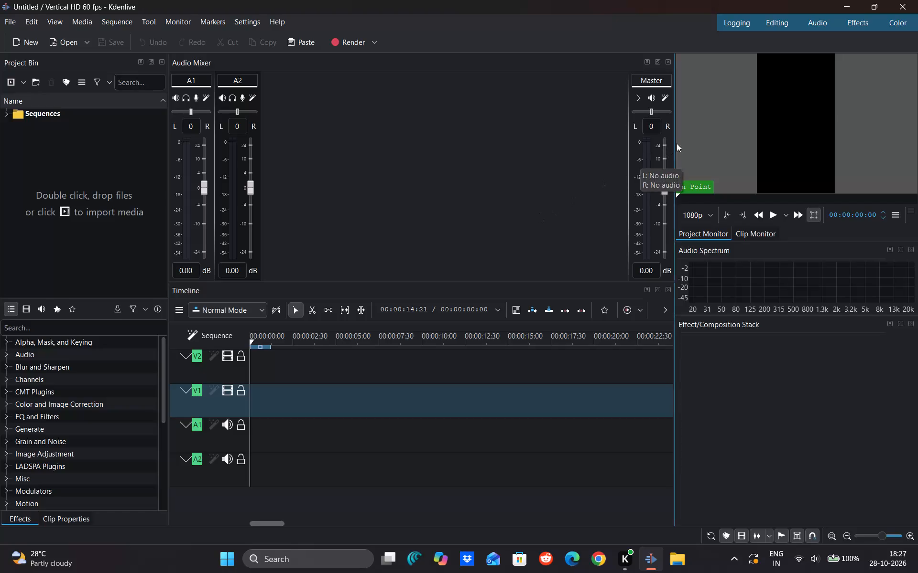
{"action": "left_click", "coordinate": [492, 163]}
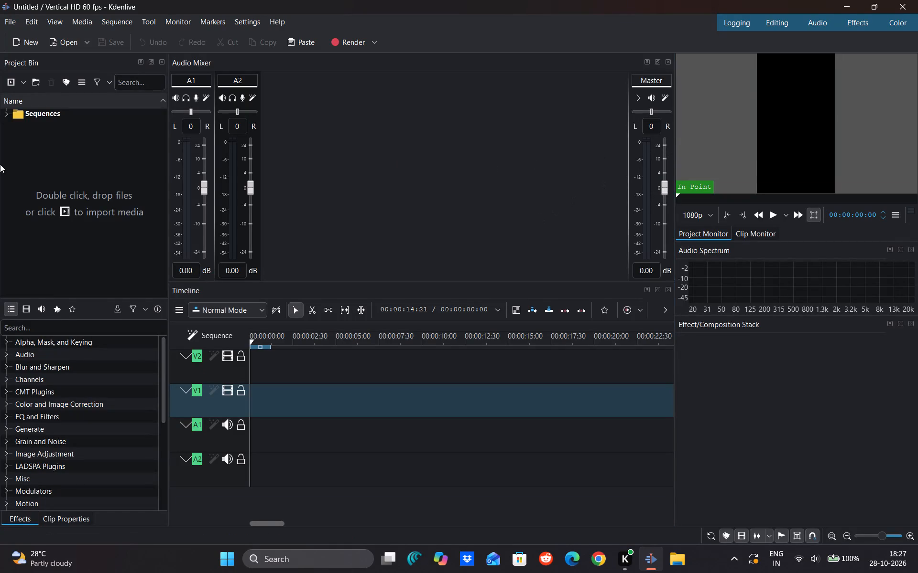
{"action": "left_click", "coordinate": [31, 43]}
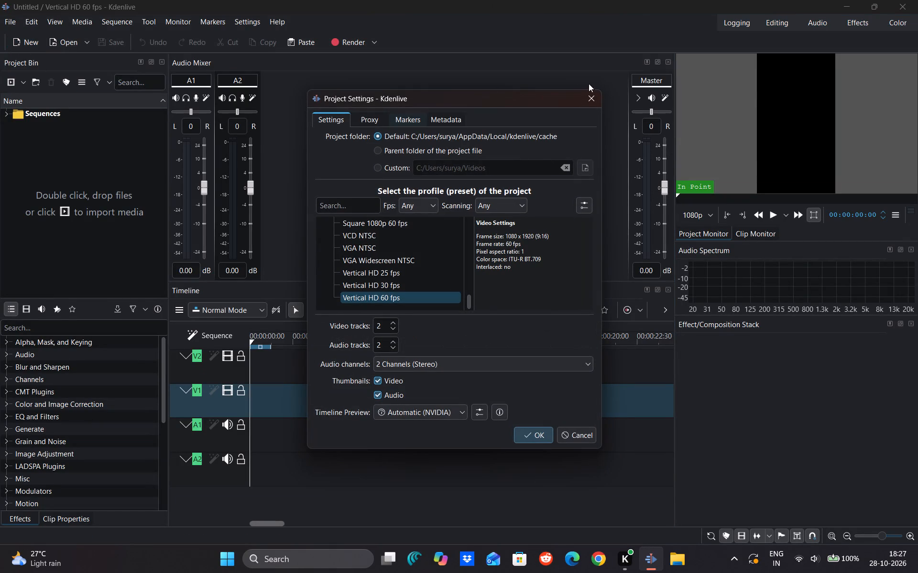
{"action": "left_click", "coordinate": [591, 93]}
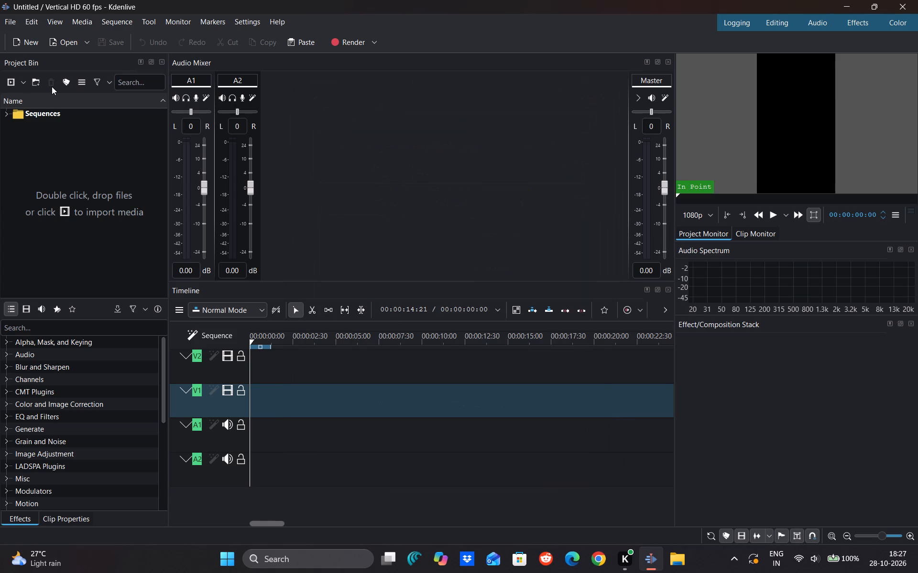
Import the Klickpin "Practical vision board" video from Downloads into the Project Bin and decline switching to a new profile.
{"action": "left_click", "coordinate": [15, 84]}
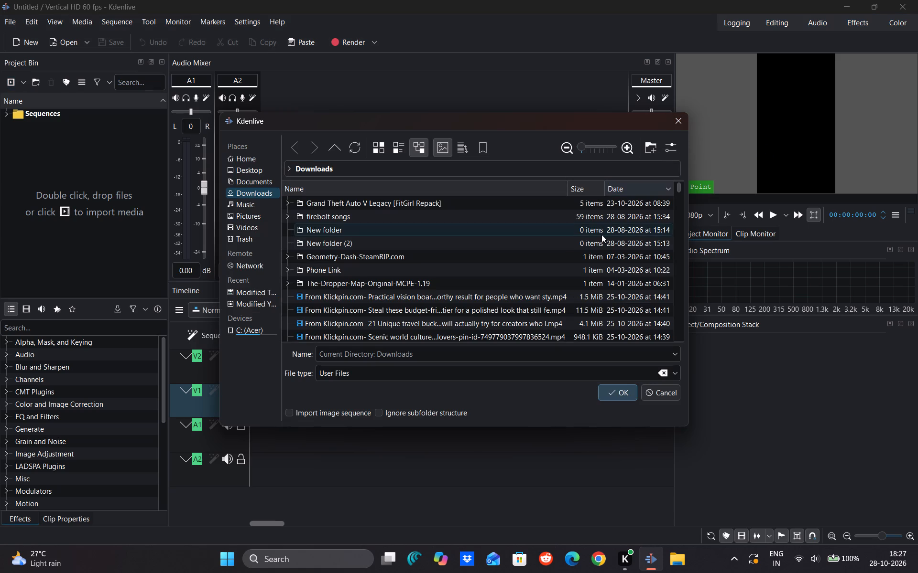
{"action": "scroll", "coordinate": [553, 266], "scroll_direction": "down", "scroll_amount": 2}
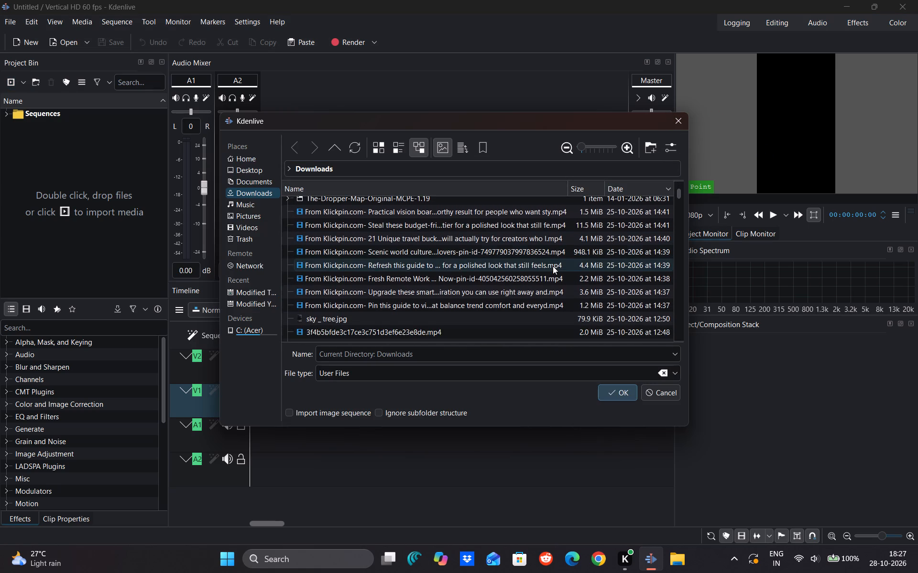
{"action": "scroll", "coordinate": [553, 266], "scroll_direction": "down", "scroll_amount": 1}
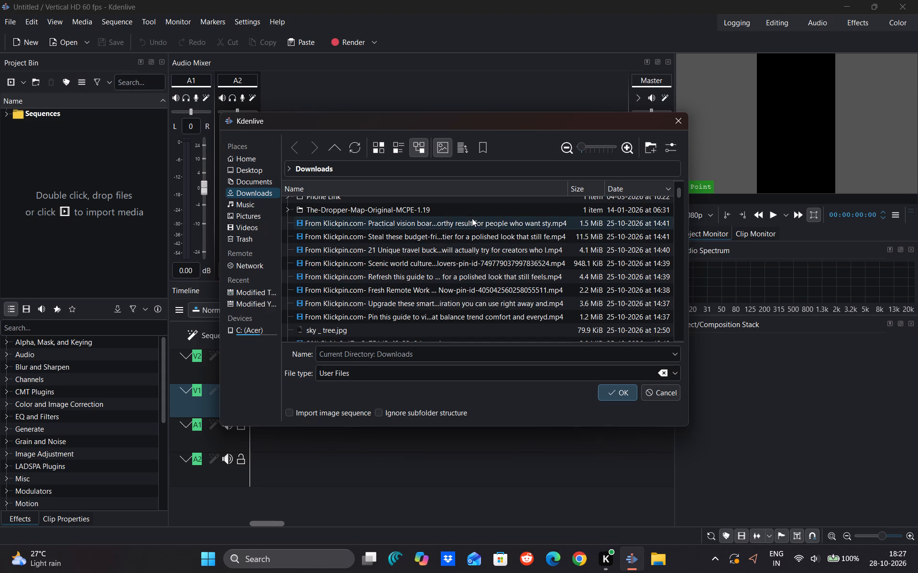
{"action": "left_click_drag", "start_coordinate": [472, 218], "coordinate": [615, 385]}
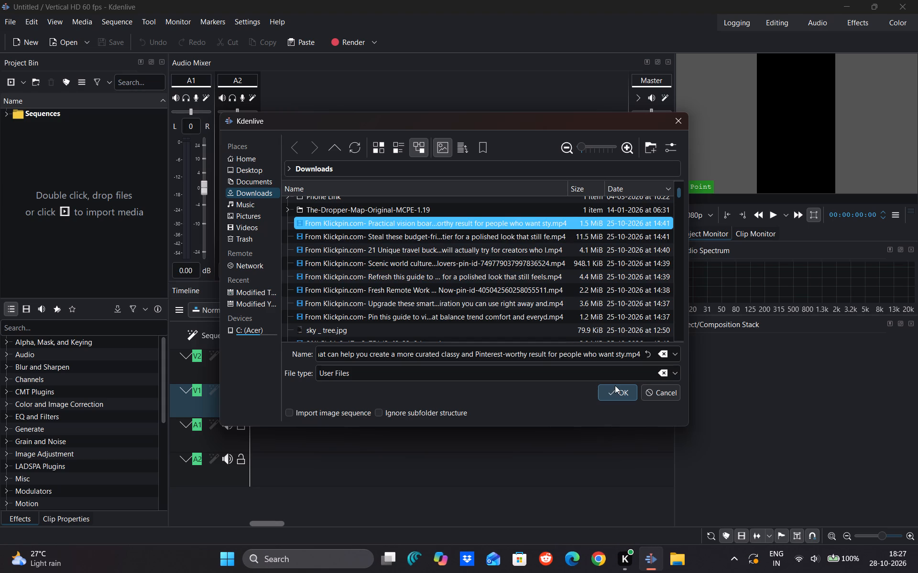
{"action": "left_click_drag", "start_coordinate": [615, 385], "coordinate": [613, 398]}
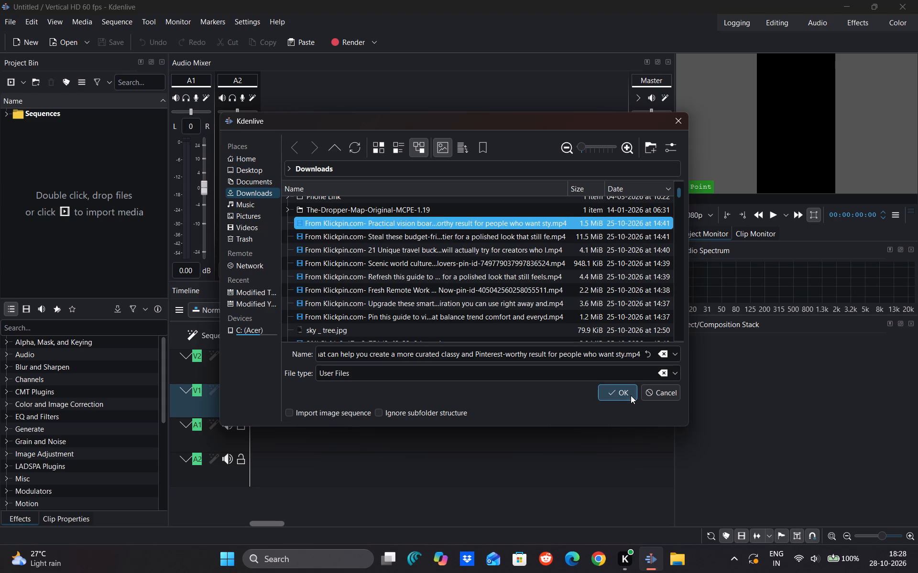
{"action": "left_click", "coordinate": [631, 395]}
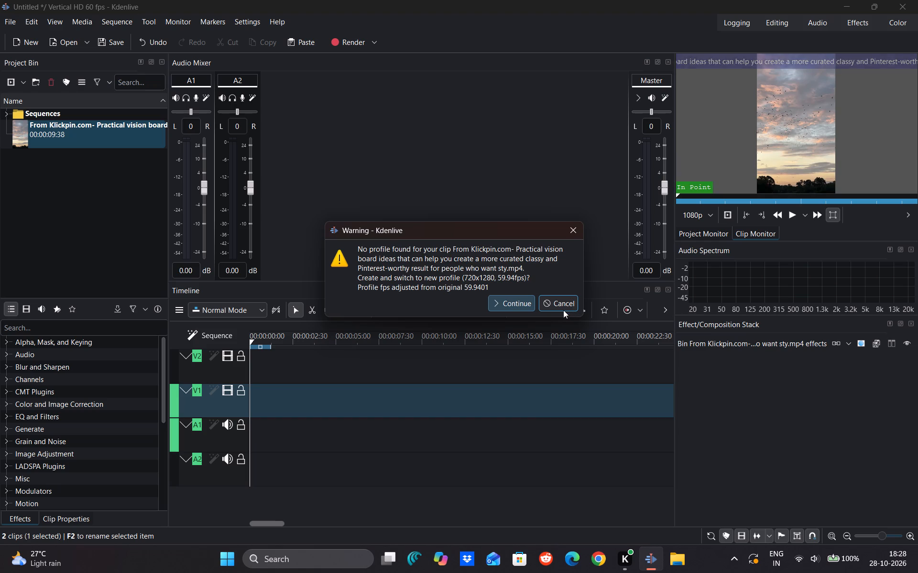
{"action": "left_click", "coordinate": [580, 225]}
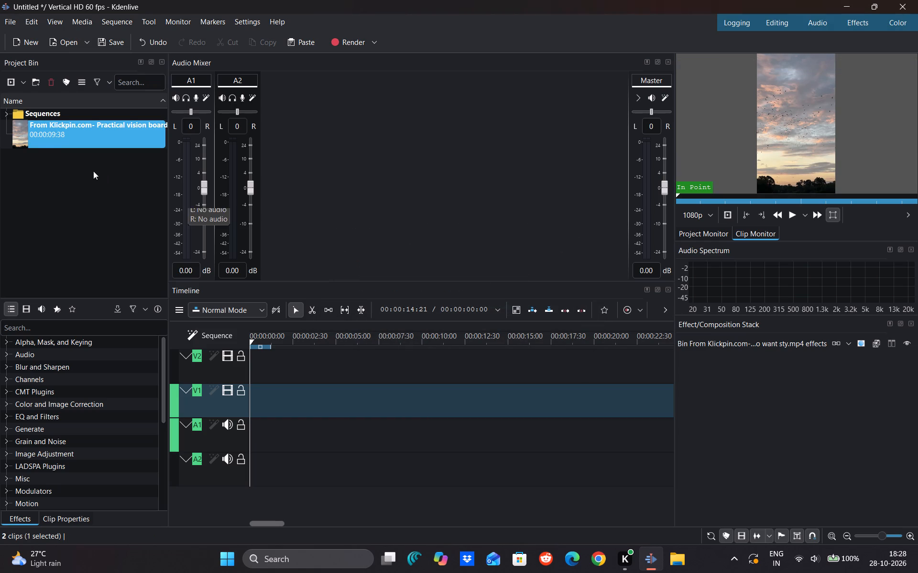
Import the Klickpin "Steal these budget-fri..." video from Downloads into the Project Bin.
{"action": "left_click", "coordinate": [52, 160]}
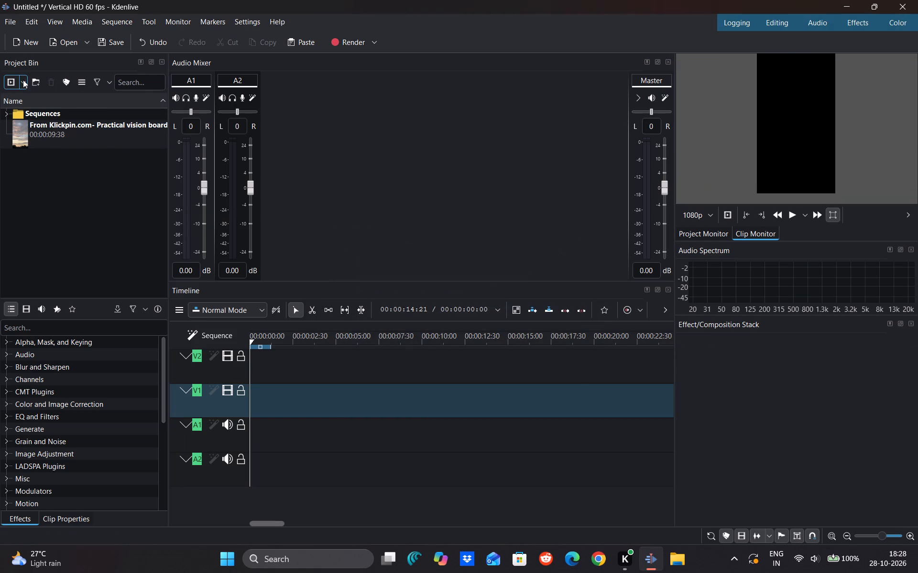
{"action": "left_click", "coordinate": [23, 80]}
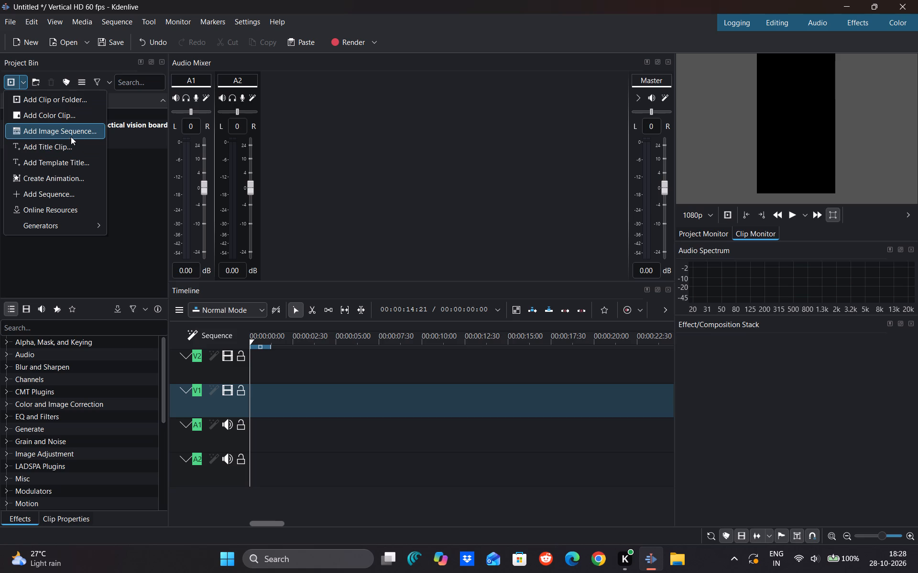
{"action": "left_click", "coordinate": [124, 176]}
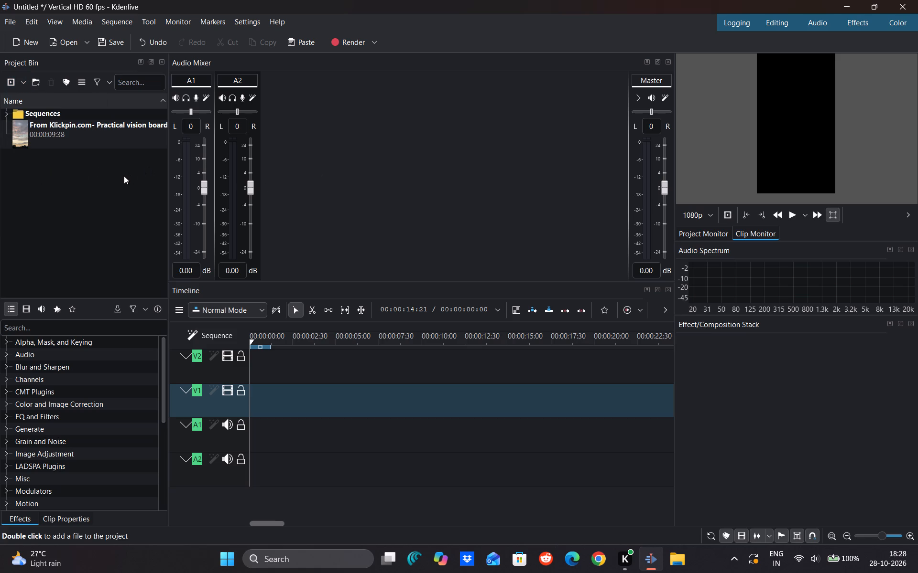
{"action": "left_click", "coordinate": [7, 84]}
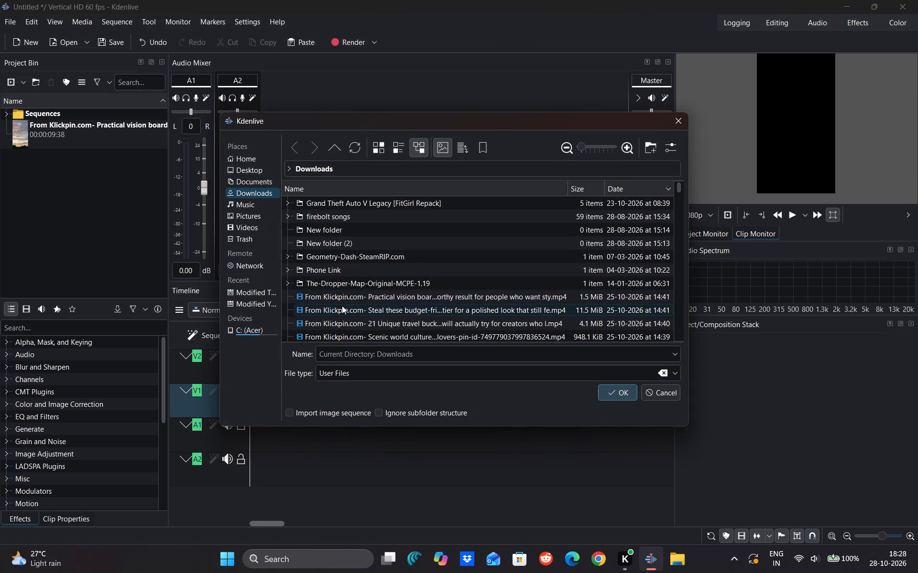
{"action": "left_click", "coordinate": [342, 308]}
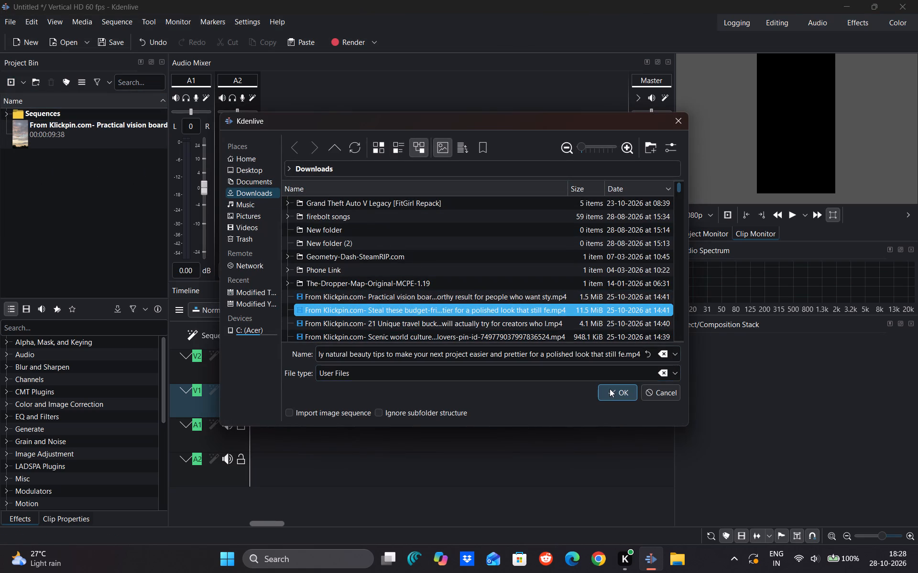
{"action": "left_click", "coordinate": [610, 389]}
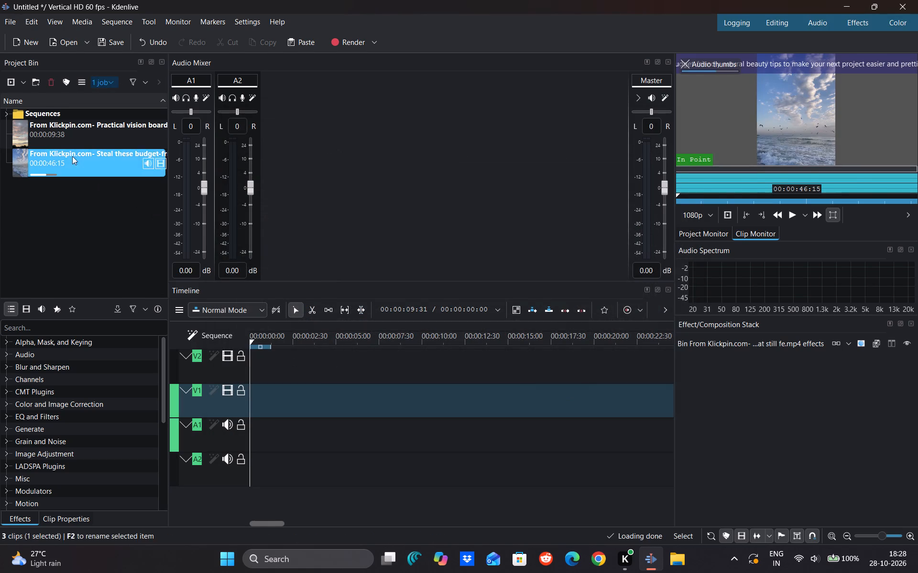
Import the Klickpin "21 Unique travel buck..." video from Downloads into the Project Bin.
{"action": "left_click", "coordinate": [20, 87]}
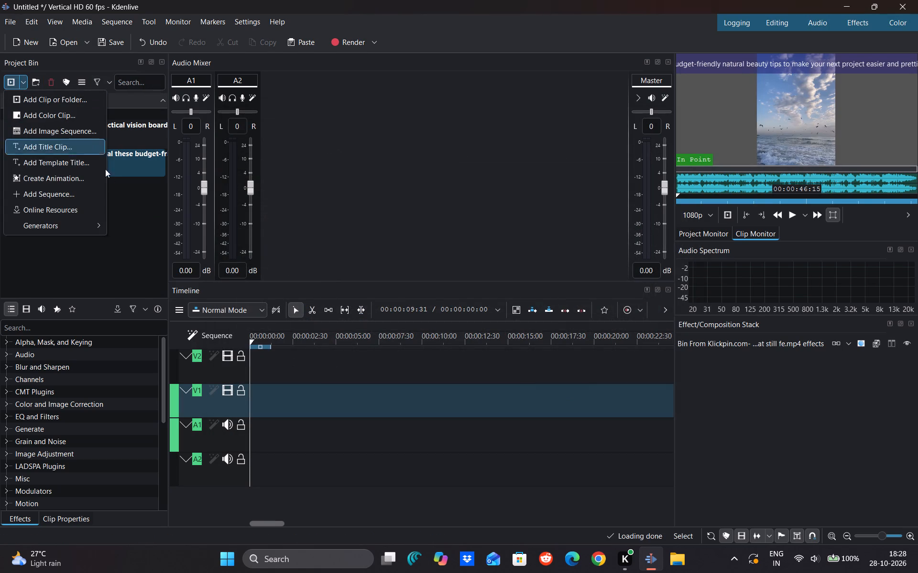
{"action": "left_click", "coordinate": [119, 235]}
{"action": "left_click", "coordinate": [18, 87]}
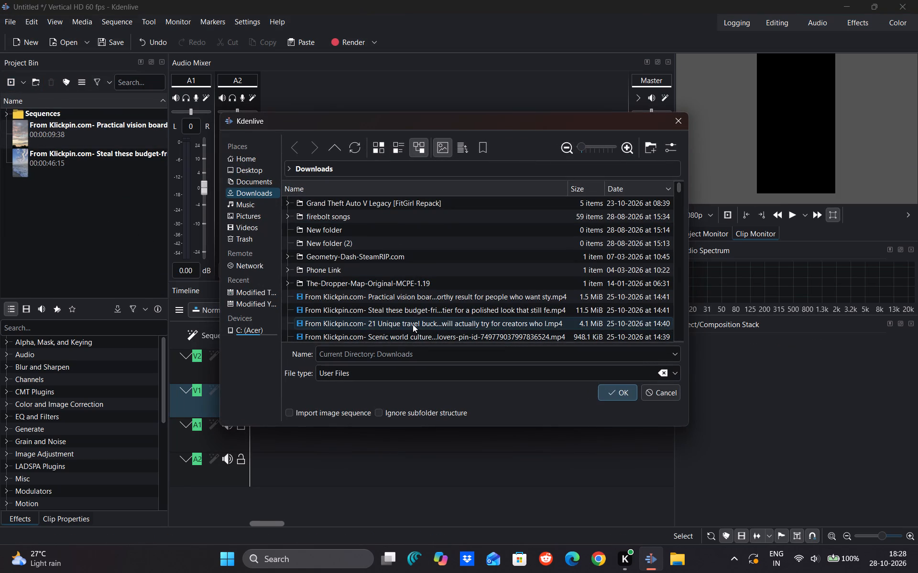
{"action": "left_click", "coordinate": [413, 324]}
{"action": "key", "text": "Return"}
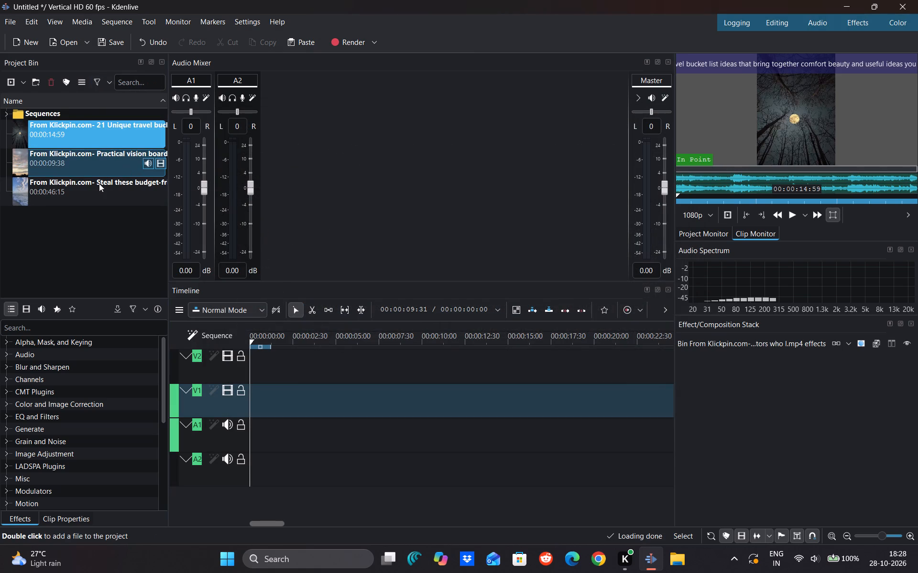
Import the Klickpin "Scenic world culture" and "Refresh this guide to" videos from Downloads into the Project Bin.
{"action": "double_click", "coordinate": [101, 253]}
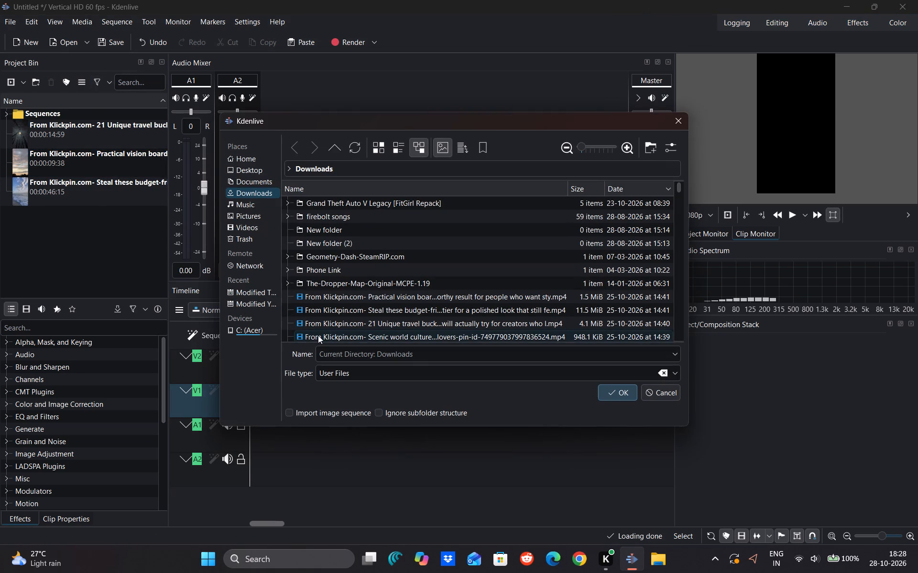
{"action": "left_click", "coordinate": [318, 335]}
{"action": "key", "text": "Return"}
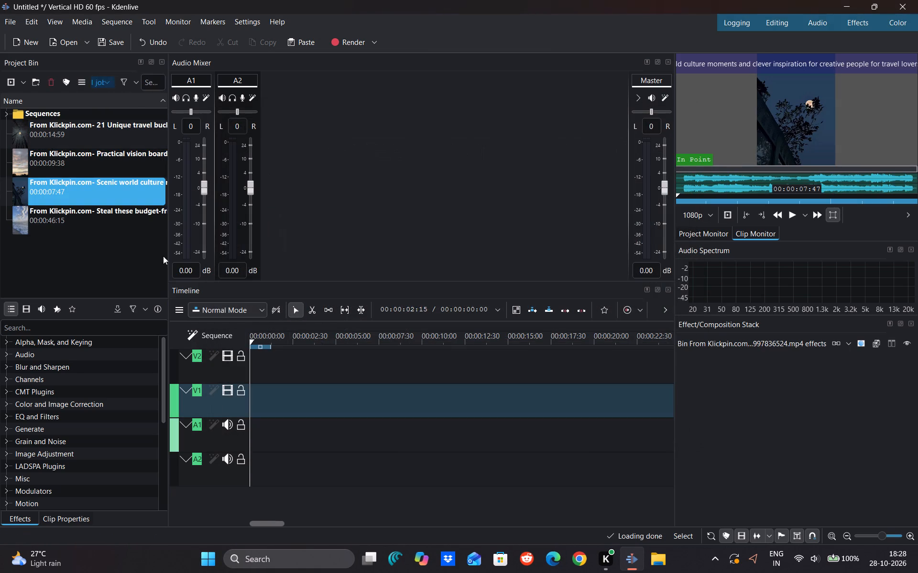
{"action": "double_click", "coordinate": [85, 257]}
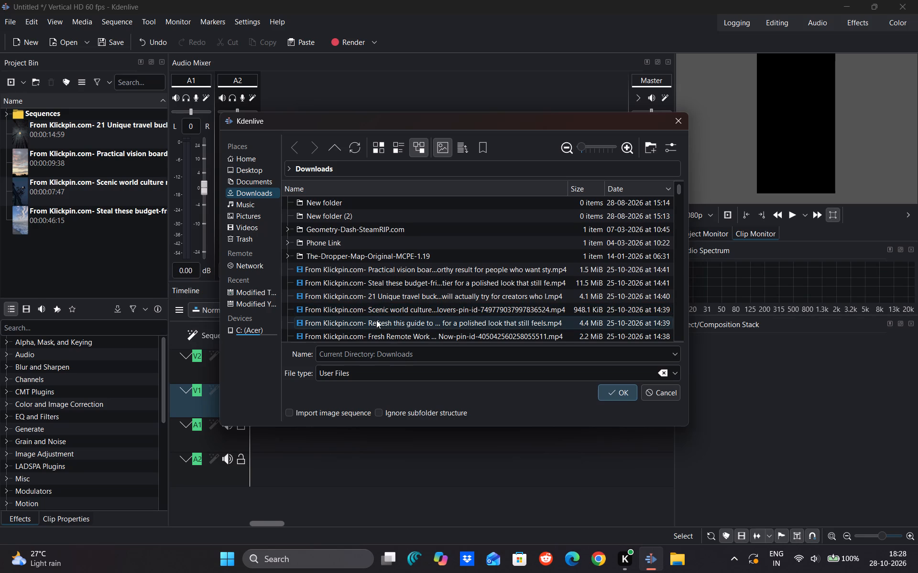
{"action": "double_click", "coordinate": [376, 320]}
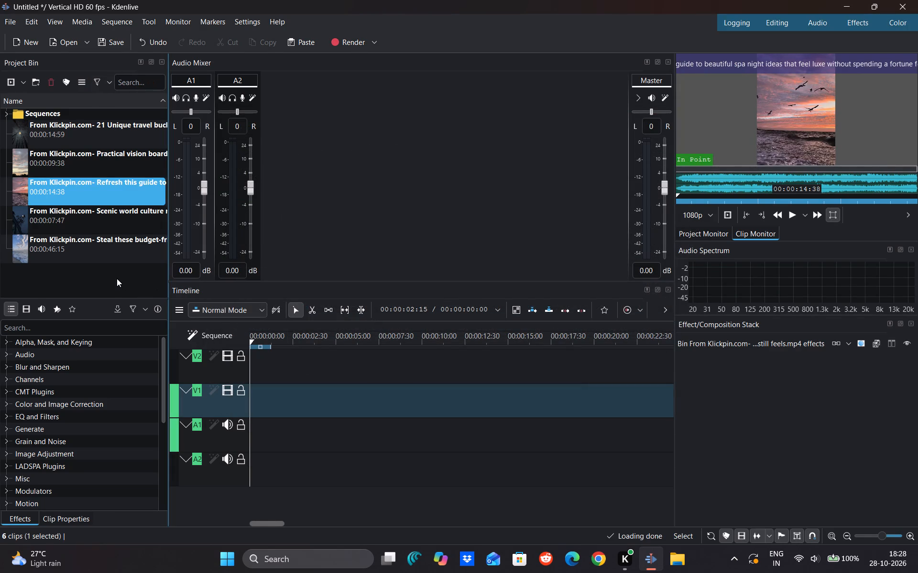
Import the Klickpin "Fresh Remote Work Tips You Need Right Now" video from Downloads into the Project Bin.
{"action": "double_click", "coordinate": [117, 278]}
{"action": "scroll", "coordinate": [350, 315], "scroll_direction": "down", "scroll_amount": 1}
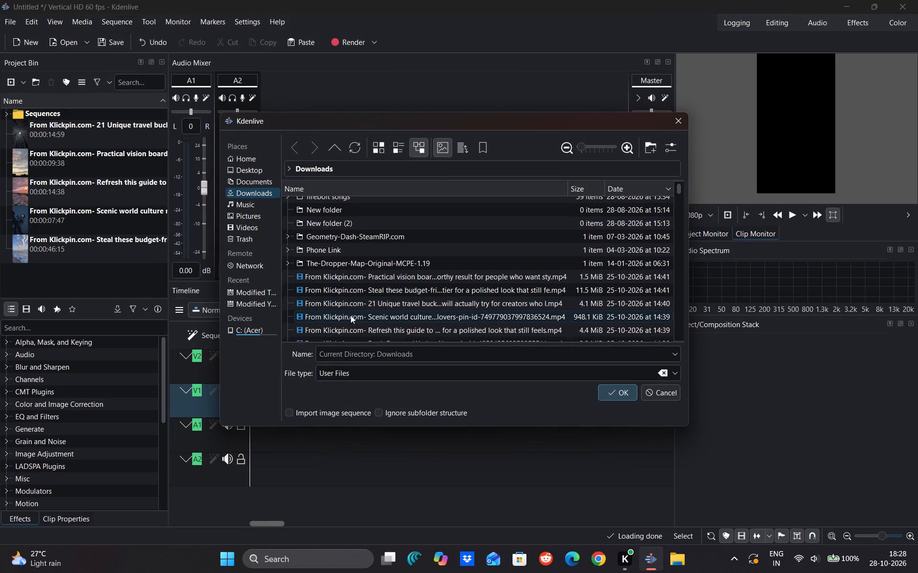
{"action": "scroll", "coordinate": [350, 315], "scroll_direction": "down", "scroll_amount": 1}
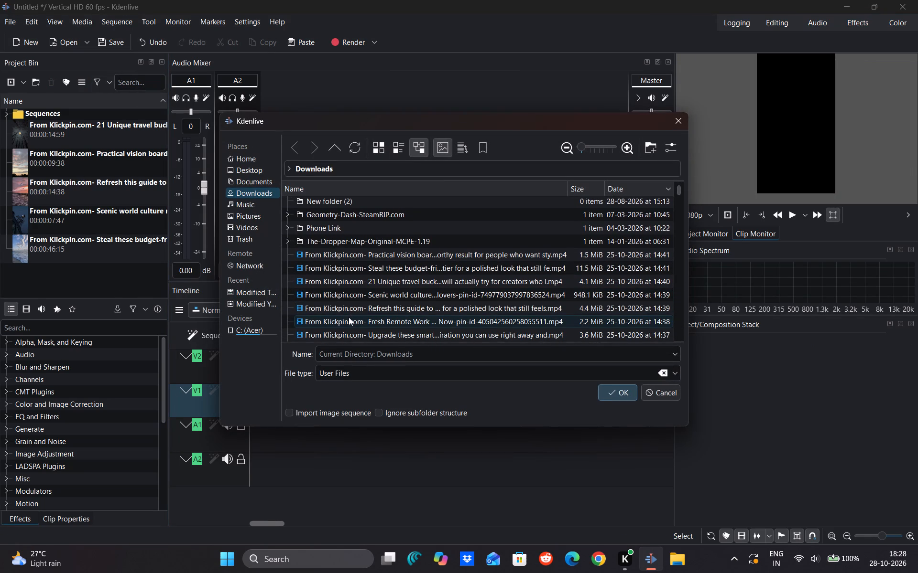
{"action": "double_click", "coordinate": [343, 318]}
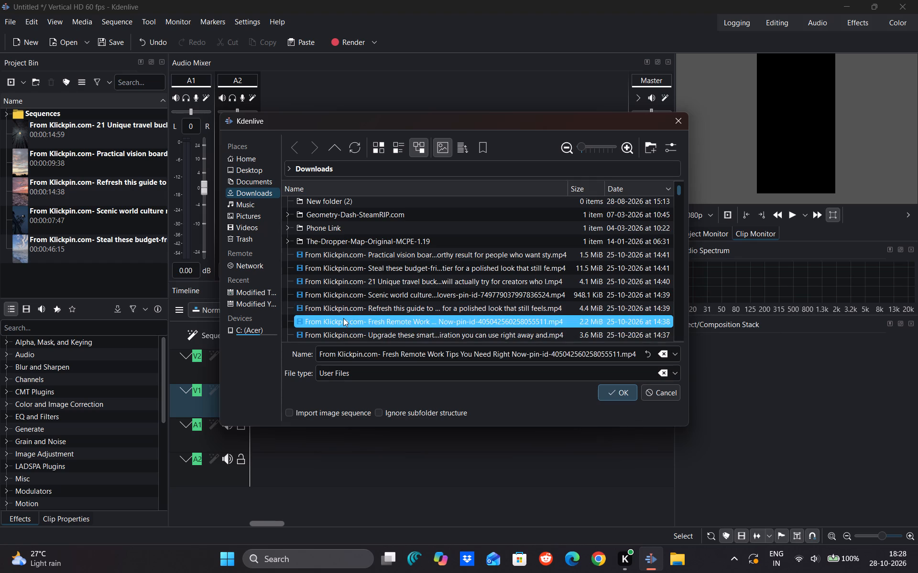
{"action": "scroll", "coordinate": [71, 276], "scroll_direction": "down", "scroll_amount": 2}
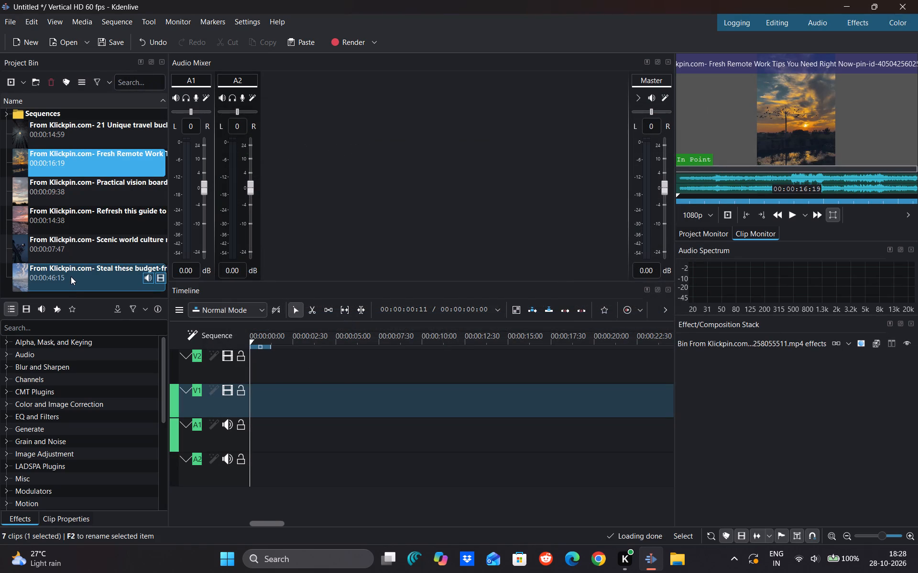
Import the Klickpin "Upgrade these smart" video from Downloads into the Project Bin.
{"action": "scroll", "coordinate": [71, 276], "scroll_direction": "down", "scroll_amount": 1}
{"action": "double_click", "coordinate": [73, 291]}
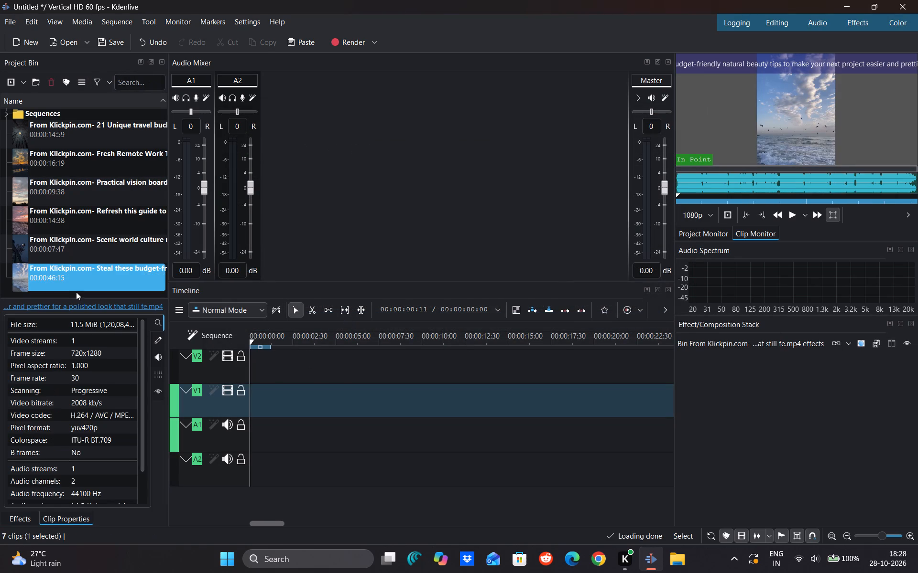
{"action": "double_click", "coordinate": [78, 294]}
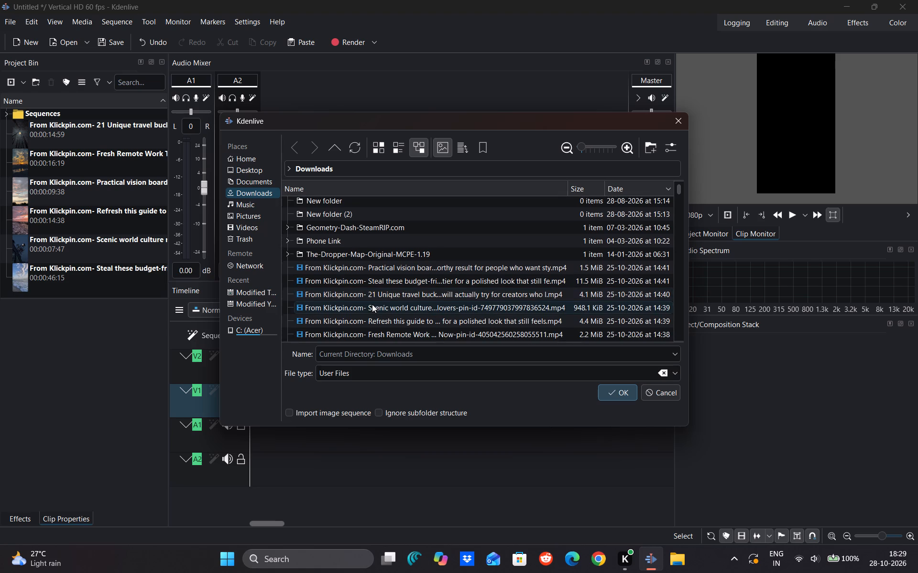
{"action": "left_click_drag", "start_coordinate": [372, 304], "coordinate": [400, 283]}
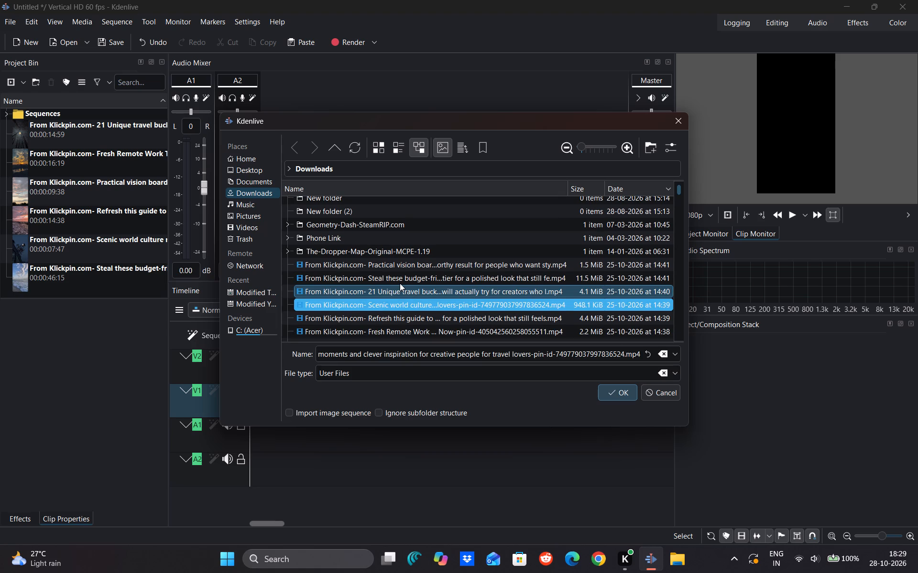
{"action": "left_click_drag", "start_coordinate": [400, 283], "coordinate": [384, 310]}
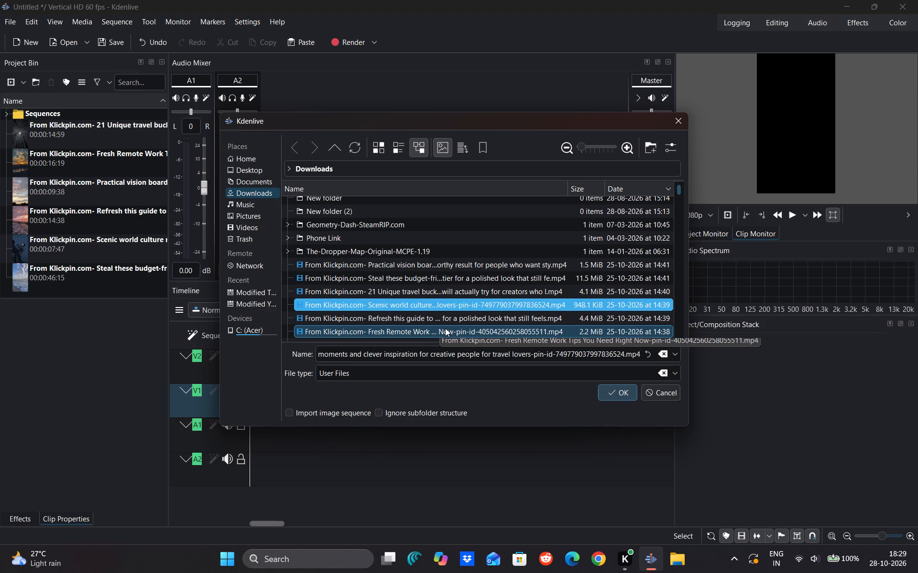
{"action": "scroll", "coordinate": [445, 328], "scroll_direction": "down", "scroll_amount": 1}
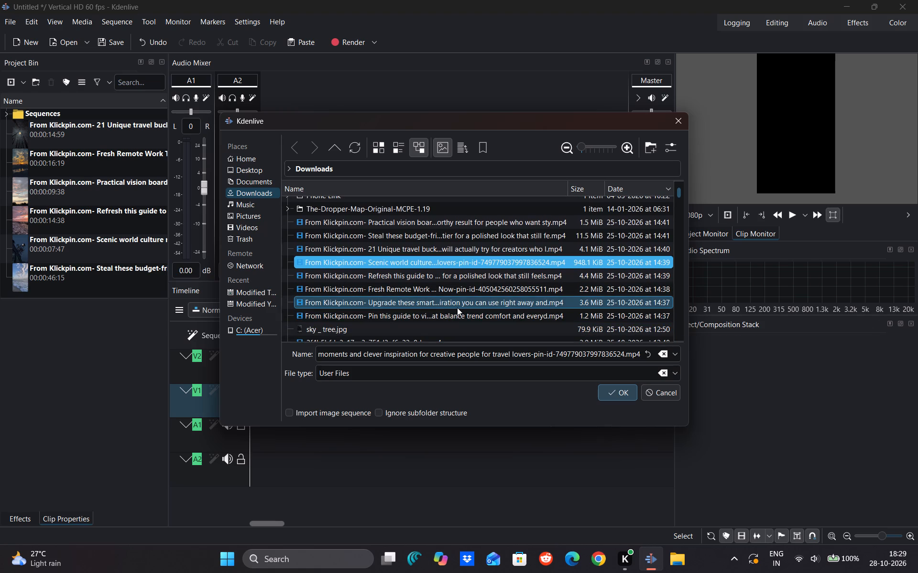
{"action": "double_click", "coordinate": [457, 308]}
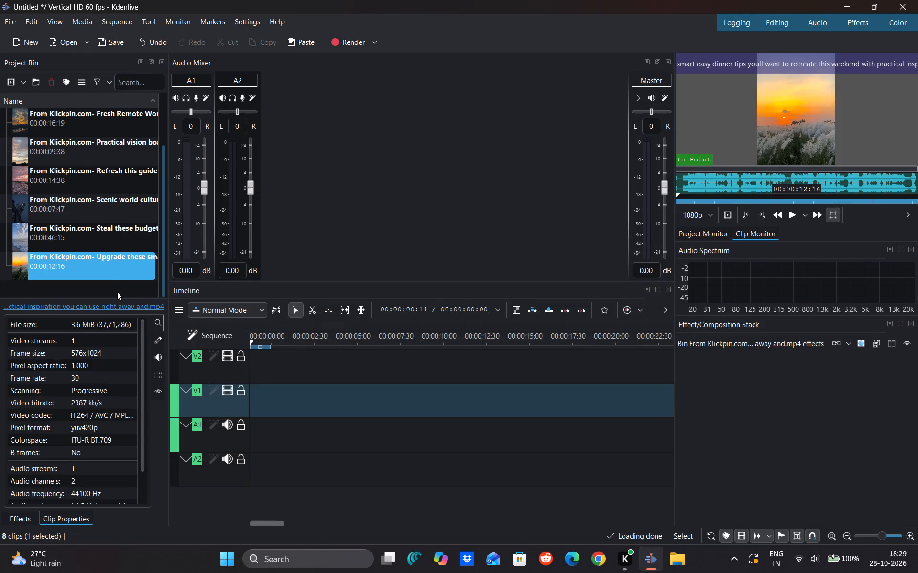
Import the Klickpin "Pin this guide to" video from Downloads into the Project Bin.
{"action": "double_click", "coordinate": [117, 292]}
{"action": "scroll", "coordinate": [422, 339], "scroll_direction": "down", "scroll_amount": 1}
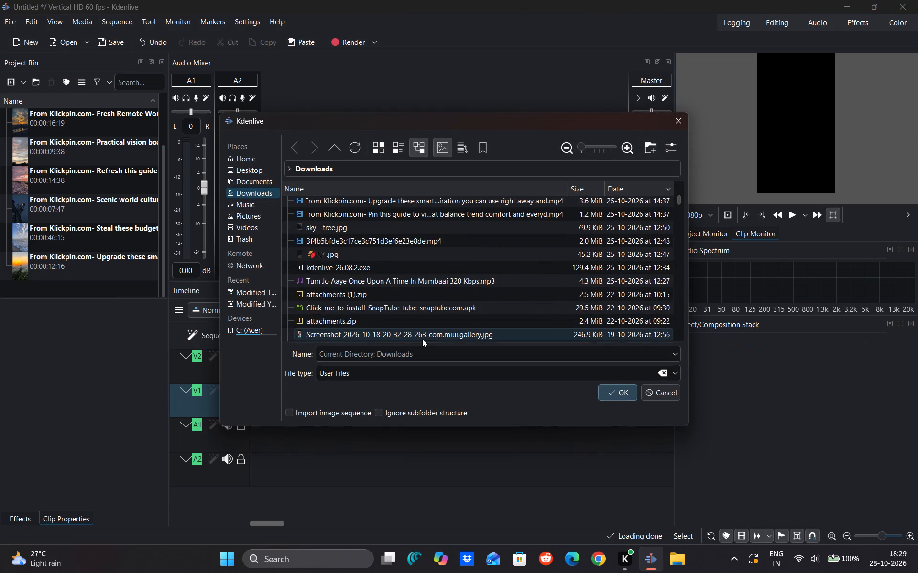
{"action": "double_click", "coordinate": [476, 219]}
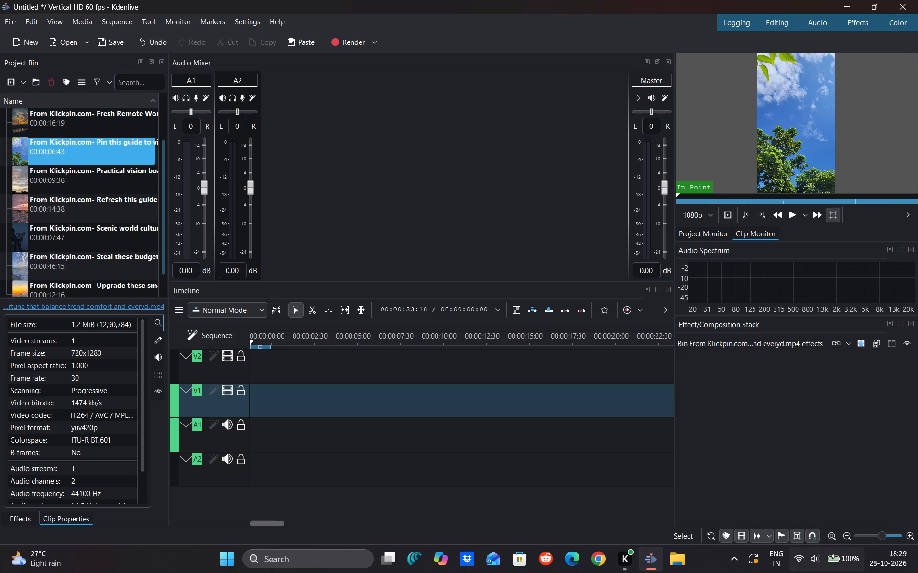
Switch to Google Chrome and open a browser window with the existing profile.
{"action": "left_click", "coordinate": [607, 568]}
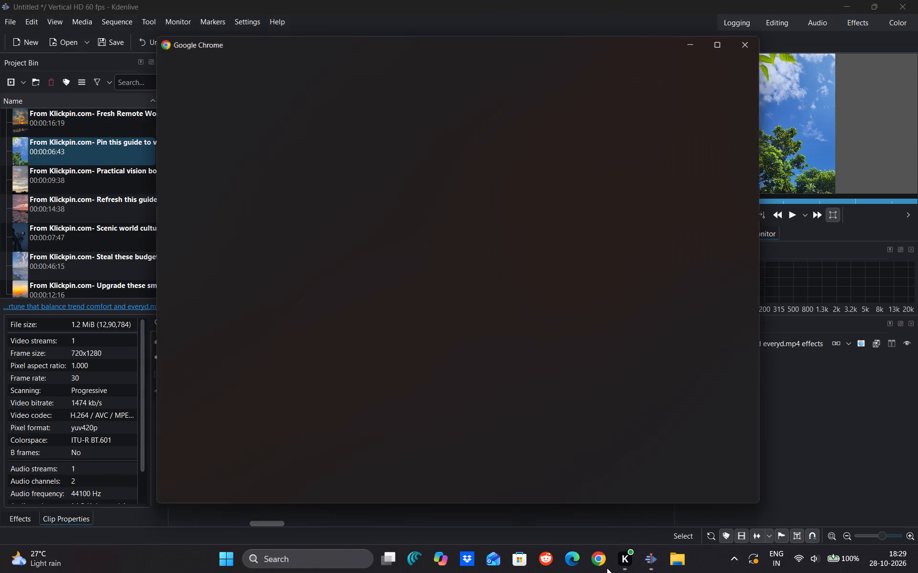
{"action": "left_click", "coordinate": [389, 308]}
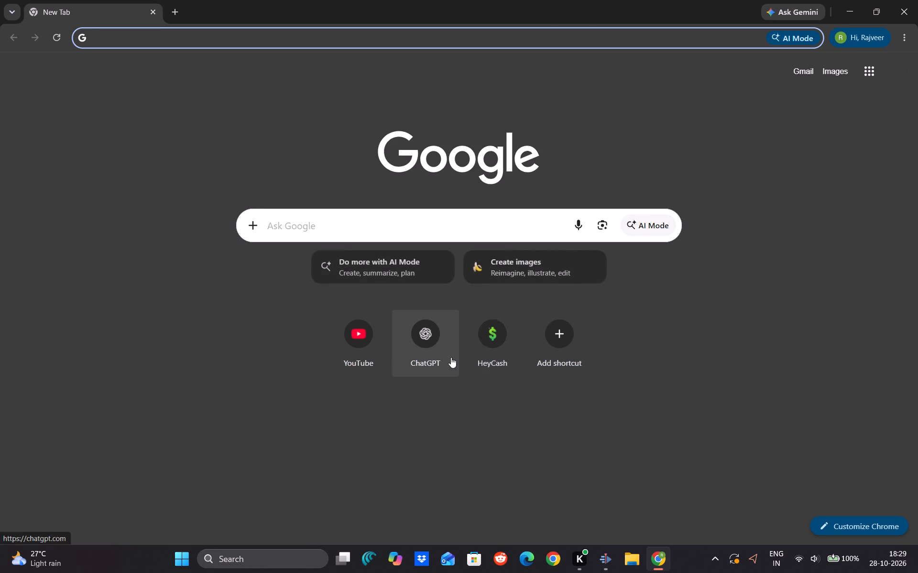
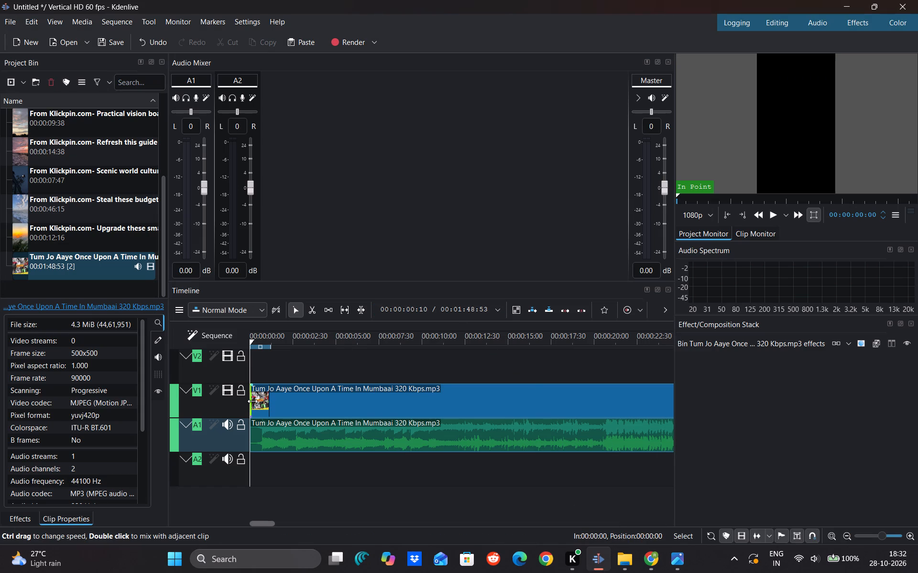
{"action": "scroll", "coordinate": [252, 401], "scroll_direction": "up", "scroll_amount": 1, "text": "ctrl"}
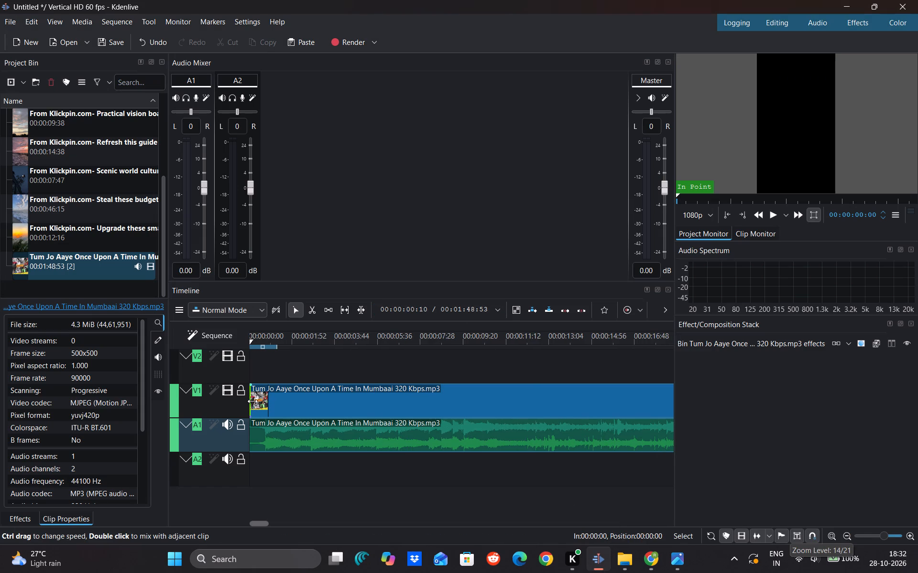
{"action": "scroll", "coordinate": [252, 401], "scroll_direction": "up", "scroll_amount": 3, "text": "ctrl"}
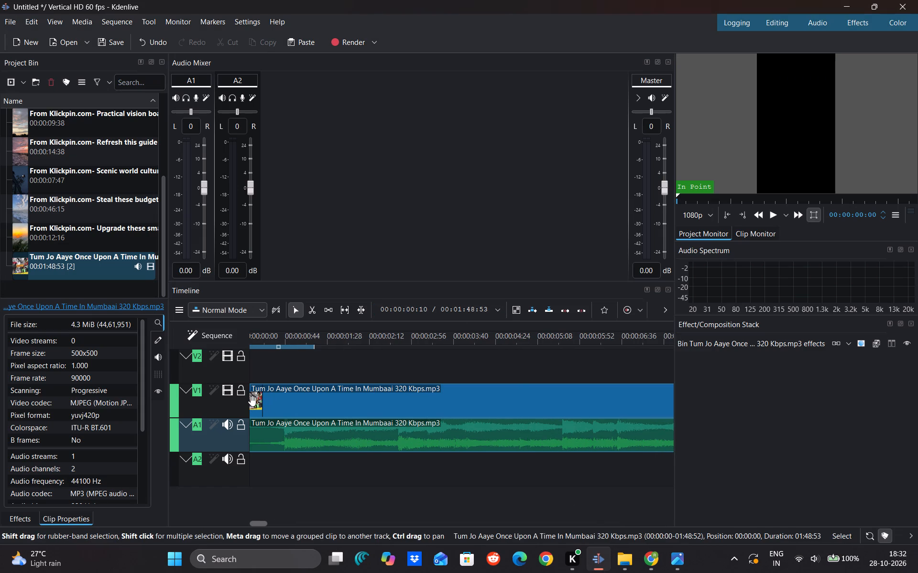
{"action": "scroll", "coordinate": [252, 401], "scroll_direction": "up", "scroll_amount": 1, "text": "ctrl"}
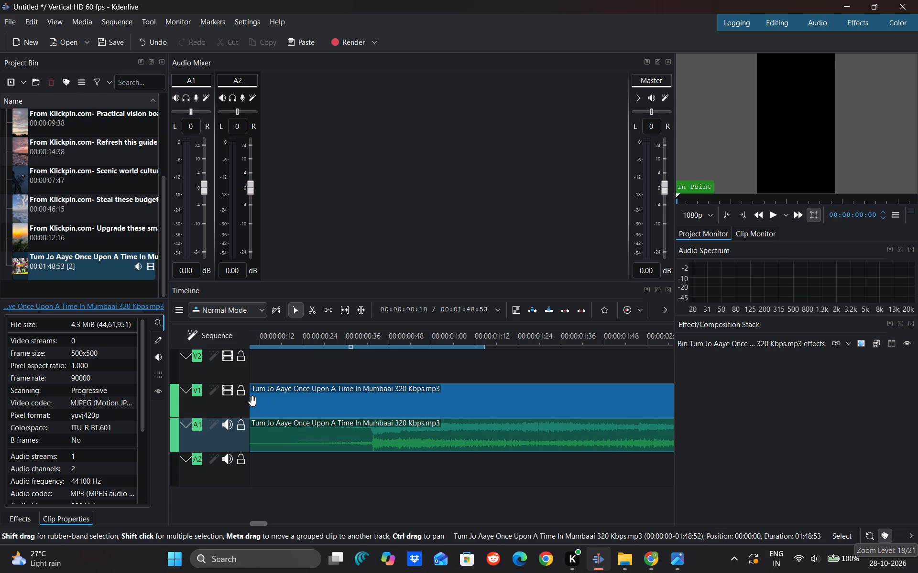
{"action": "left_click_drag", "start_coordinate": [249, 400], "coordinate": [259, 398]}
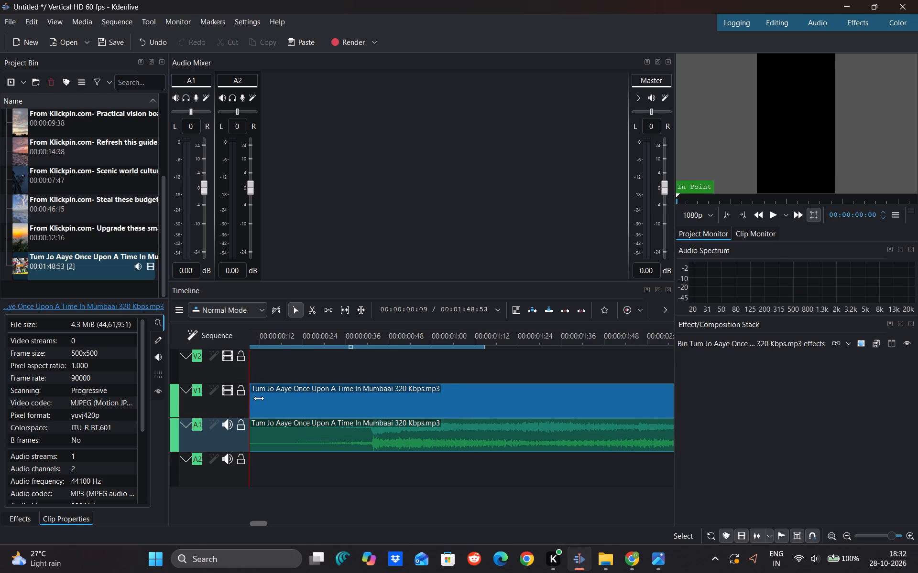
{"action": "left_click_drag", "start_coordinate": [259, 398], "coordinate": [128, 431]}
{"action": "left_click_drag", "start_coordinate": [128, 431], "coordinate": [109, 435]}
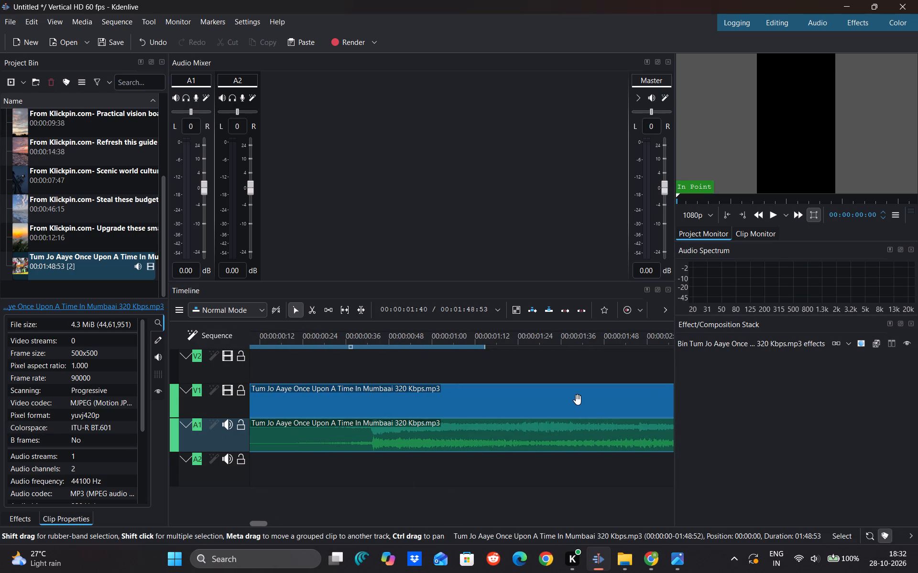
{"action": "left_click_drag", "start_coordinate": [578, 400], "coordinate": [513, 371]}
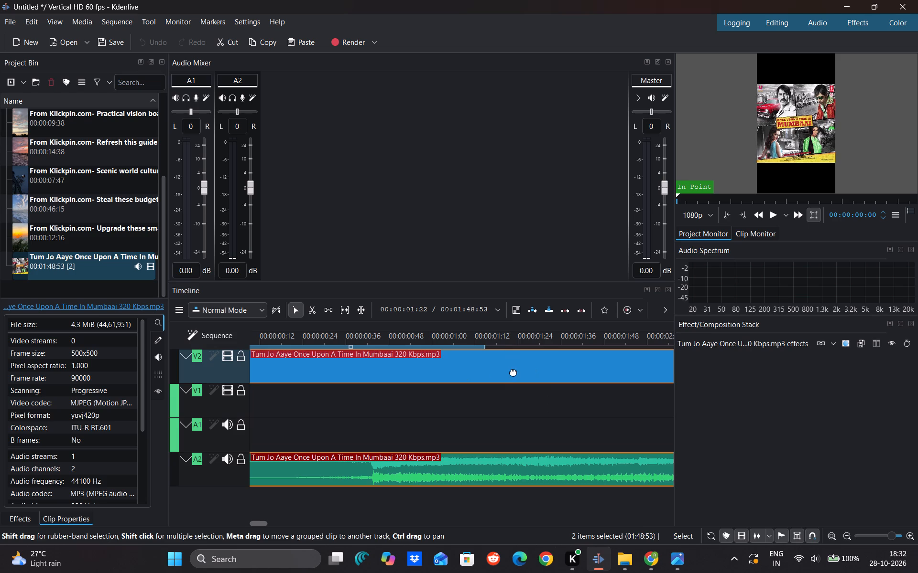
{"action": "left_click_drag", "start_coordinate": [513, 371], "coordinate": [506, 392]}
Scrub the playhead through the song to about 00:00:20:42 and play from there to check where the chosen section starts.
{"action": "left_click", "coordinate": [568, 365]}
{"action": "scroll", "coordinate": [568, 365], "scroll_direction": "left", "scroll_amount": 5}
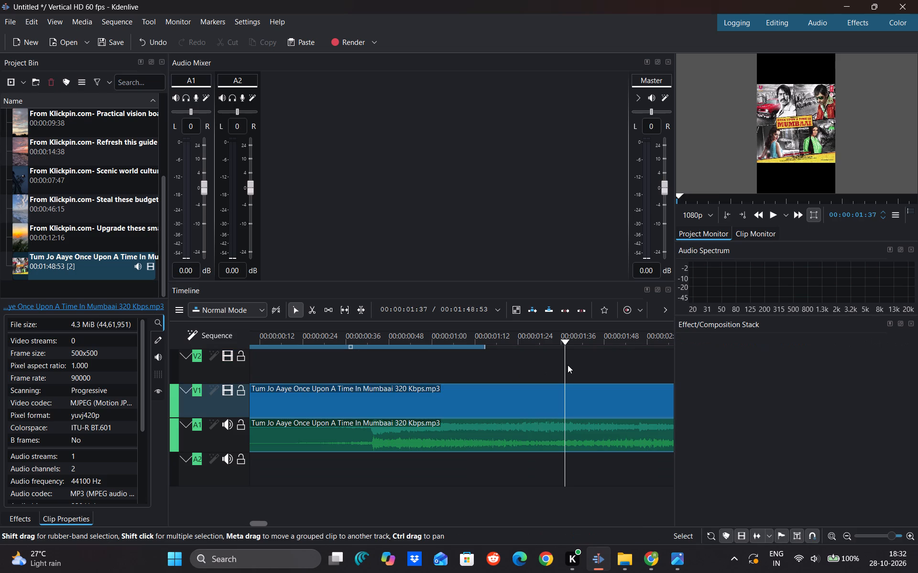
{"action": "left_click_drag", "start_coordinate": [562, 368], "coordinate": [782, 361]}
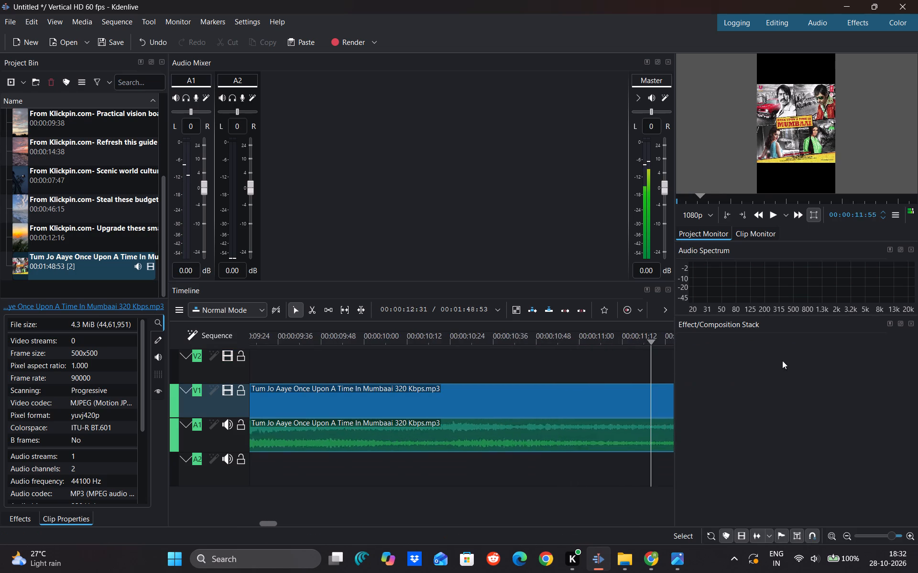
{"action": "left_click_drag", "start_coordinate": [782, 361], "coordinate": [195, 421]}
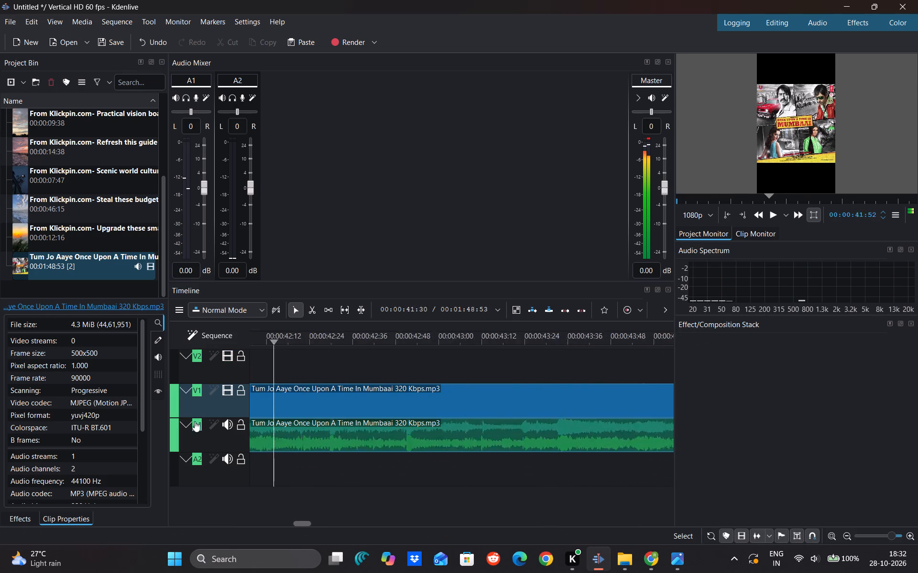
{"action": "left_click_drag", "start_coordinate": [195, 421], "coordinate": [134, 391]}
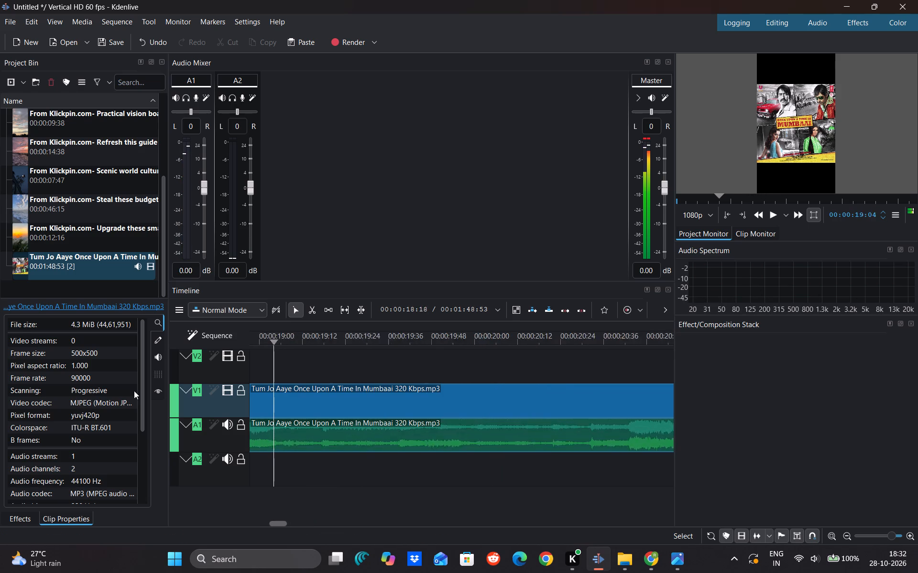
{"action": "left_click_drag", "start_coordinate": [134, 391], "coordinate": [666, 401]}
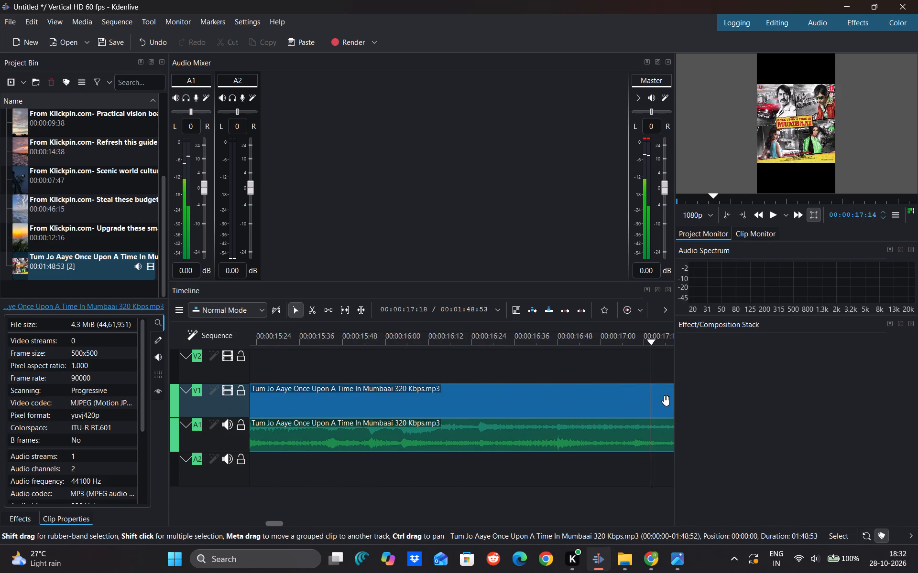
{"action": "left_click_drag", "start_coordinate": [650, 370], "coordinate": [673, 371]}
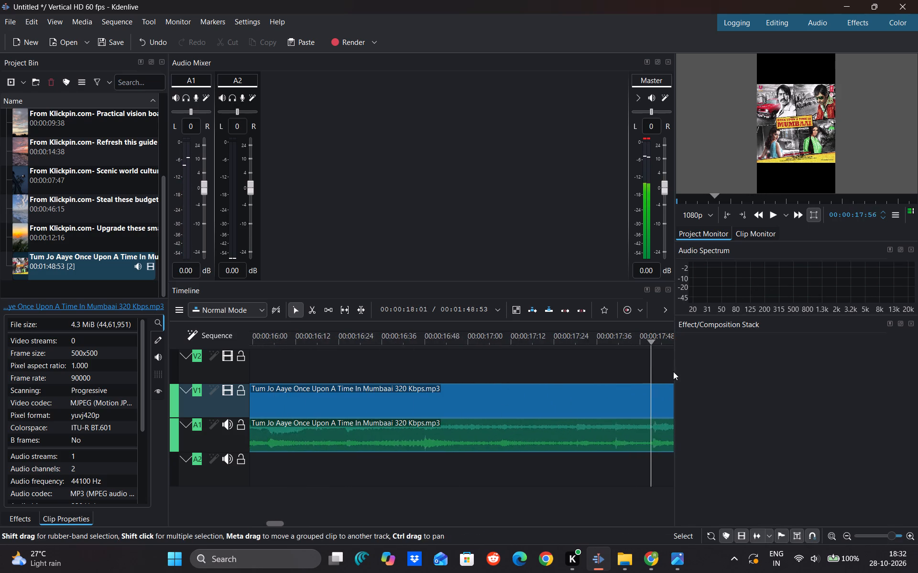
{"action": "left_click_drag", "start_coordinate": [673, 371], "coordinate": [343, 426]}
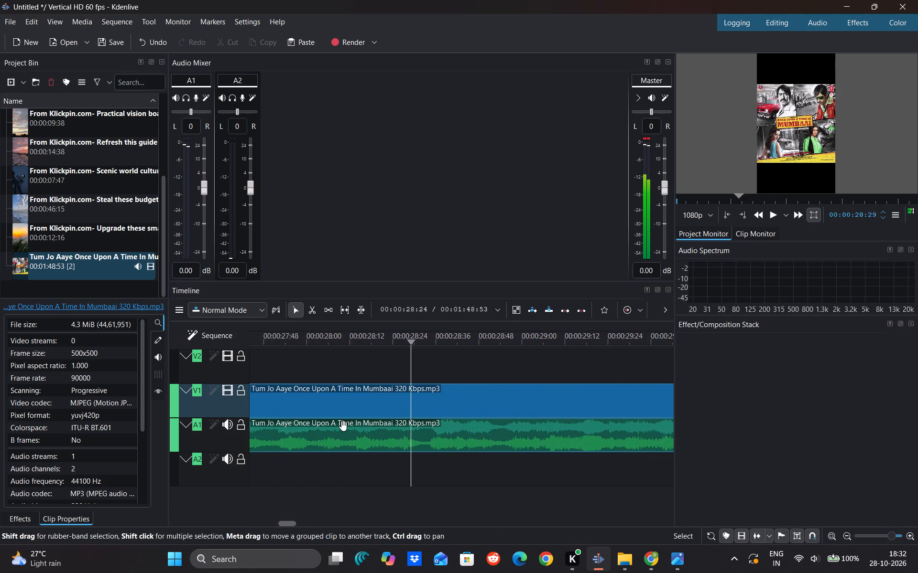
{"action": "left_click_drag", "start_coordinate": [343, 426], "coordinate": [876, 349]}
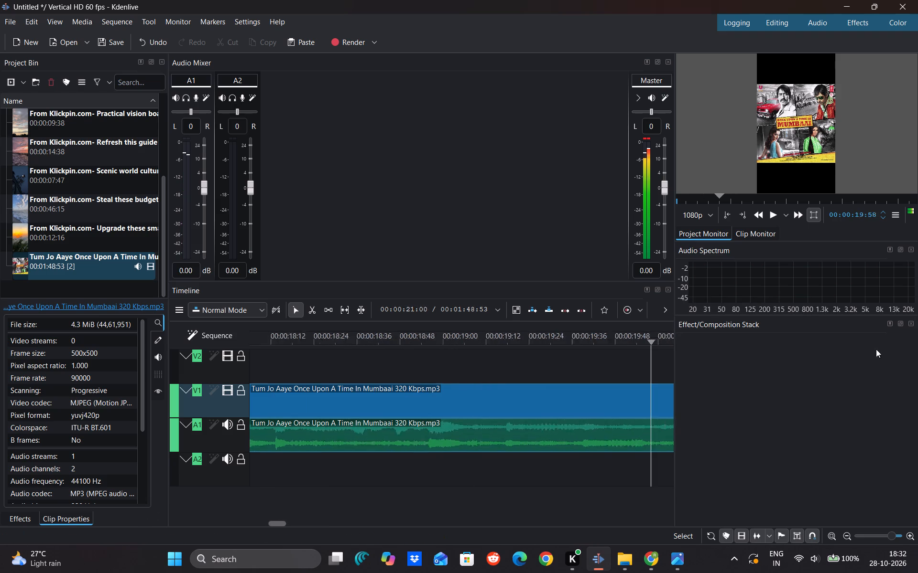
{"action": "left_click_drag", "start_coordinate": [876, 349], "coordinate": [399, 447]}
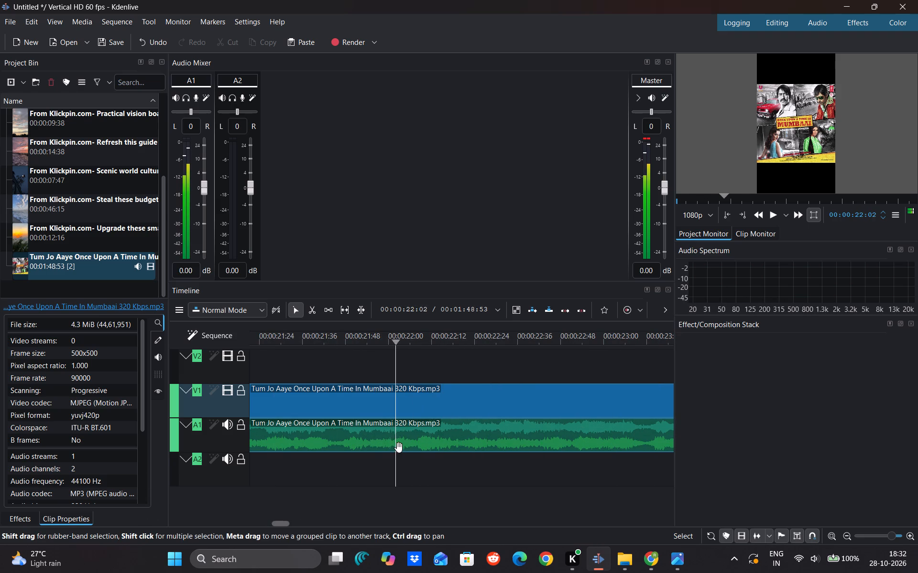
{"action": "left_click_drag", "start_coordinate": [399, 447], "coordinate": [538, 517]}
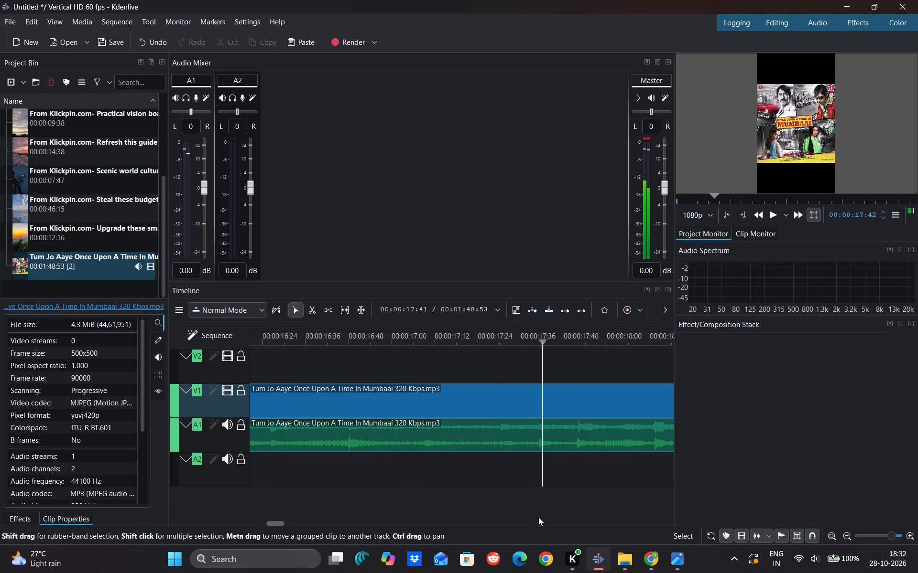
{"action": "left_click_drag", "start_coordinate": [538, 517], "coordinate": [649, 479]}
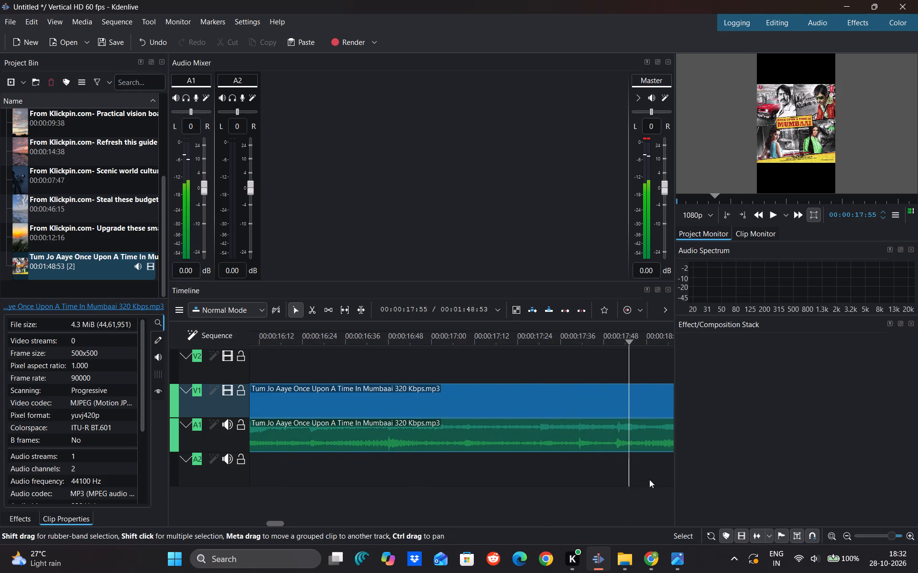
{"action": "left_click_drag", "start_coordinate": [649, 479], "coordinate": [399, 539]}
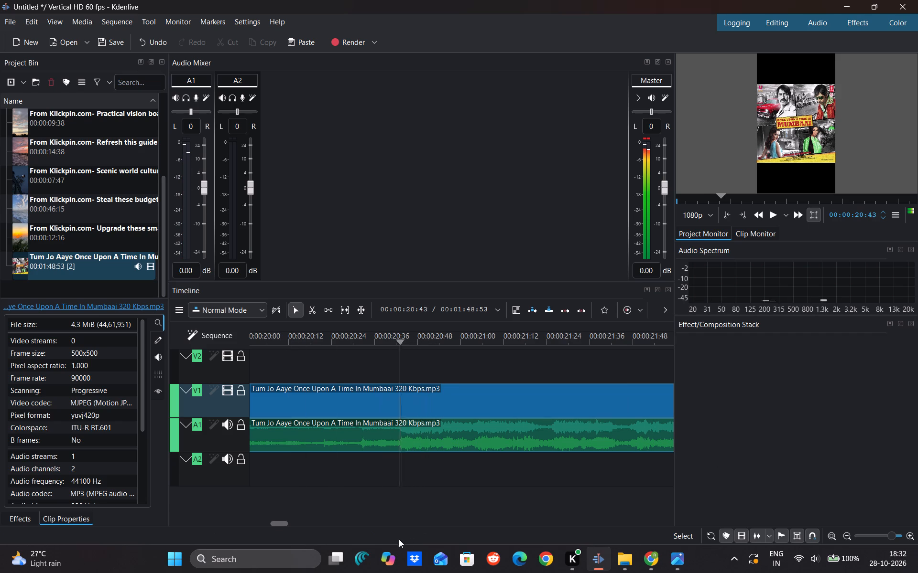
{"action": "left_click_drag", "start_coordinate": [399, 539], "coordinate": [403, 540]}
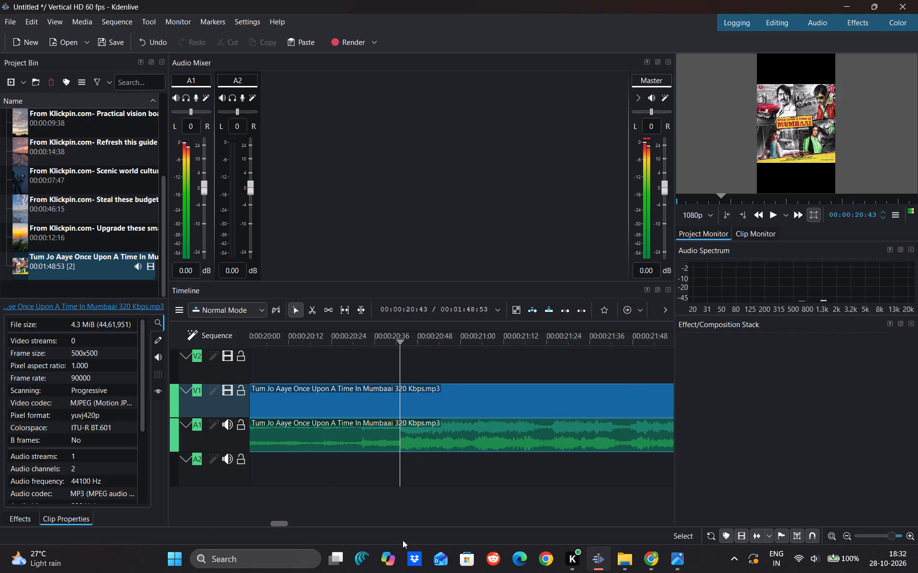
{"action": "left_click_drag", "start_coordinate": [403, 540], "coordinate": [398, 542]}
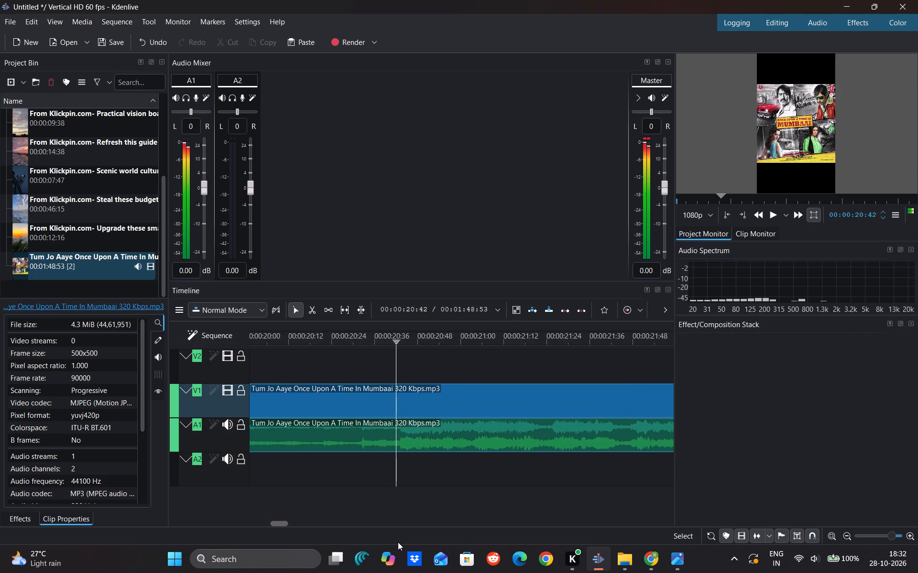
{"action": "key", "text": "space"}
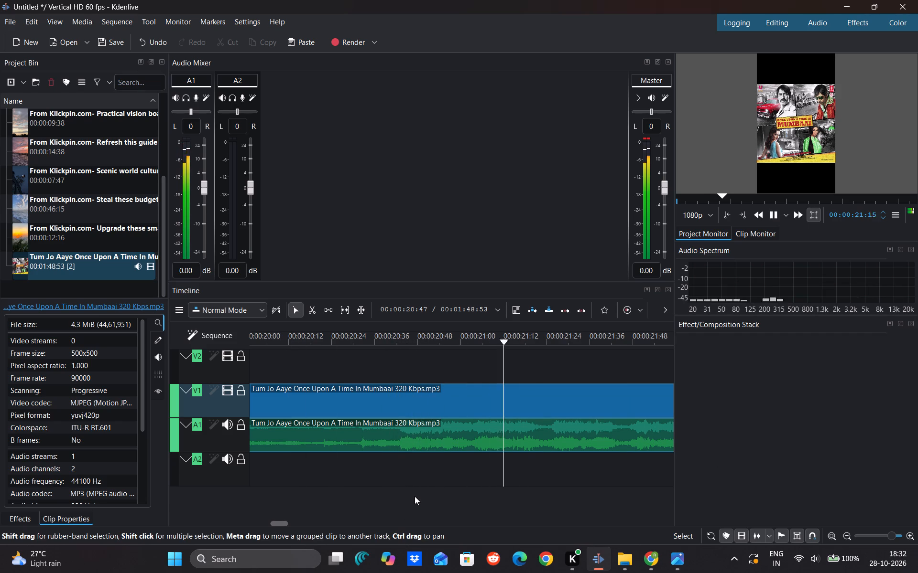
{"action": "key", "text": "space"}
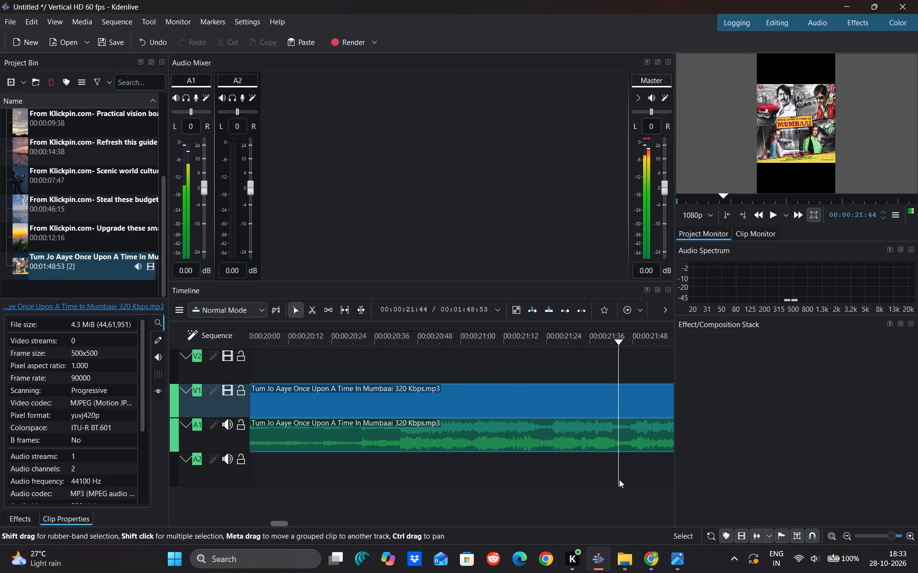
Move the playhead back to about 00:00:20:24 and replay the lead-in to the song section.
{"action": "left_click_drag", "start_coordinate": [619, 479], "coordinate": [347, 497]}
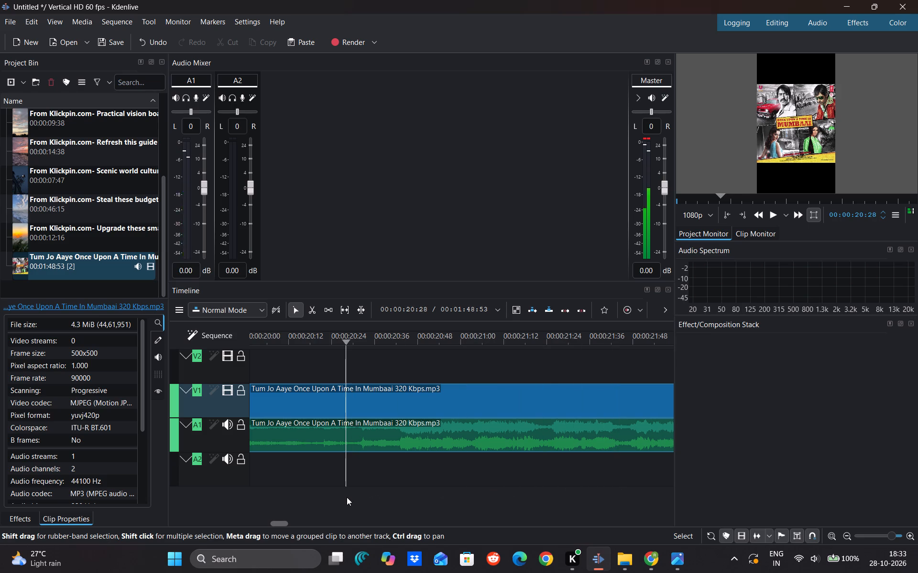
{"action": "left_click_drag", "start_coordinate": [347, 497], "coordinate": [338, 498]}
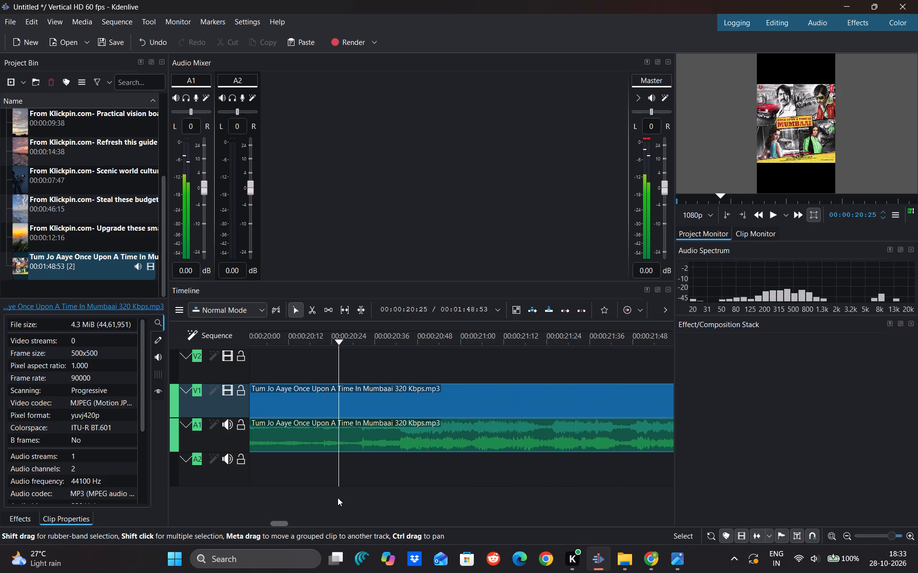
{"action": "left_click_drag", "start_coordinate": [338, 498], "coordinate": [334, 498]}
{"action": "key", "text": "space"}
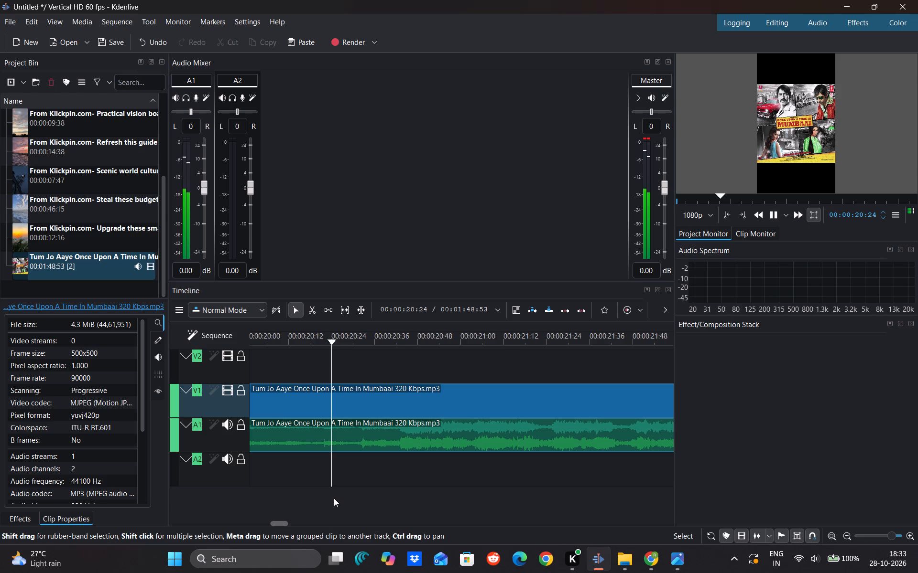
{"action": "key", "text": "space"}
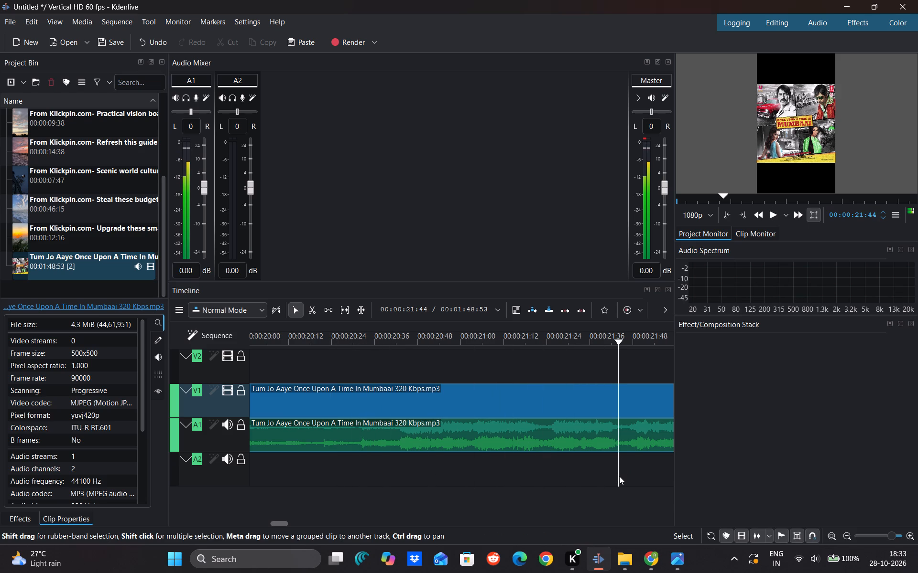
Scrub the playhead forward to about 00:00:32:42 and play from there to check where the song section ends.
{"action": "left_click_drag", "start_coordinate": [619, 476], "coordinate": [714, 473]}
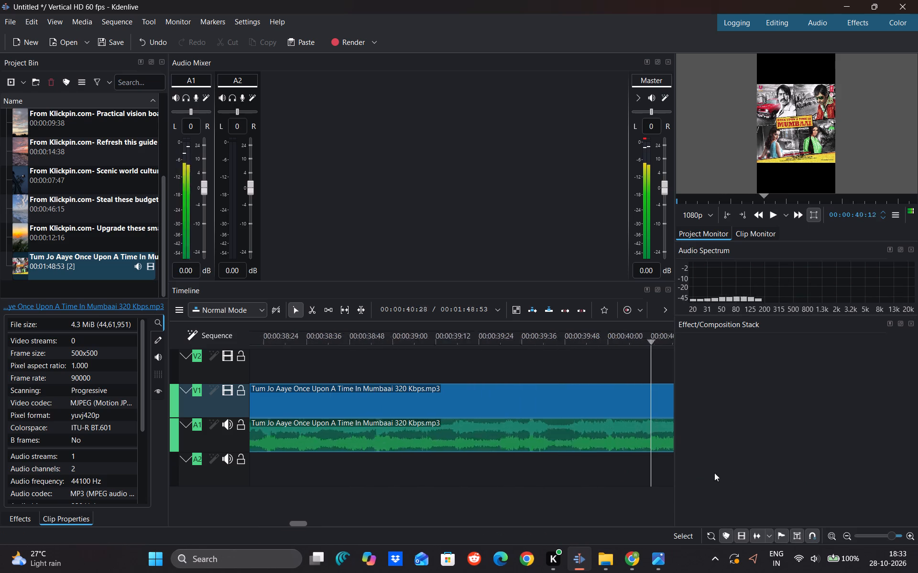
{"action": "left_click_drag", "start_coordinate": [714, 473], "coordinate": [272, 512]}
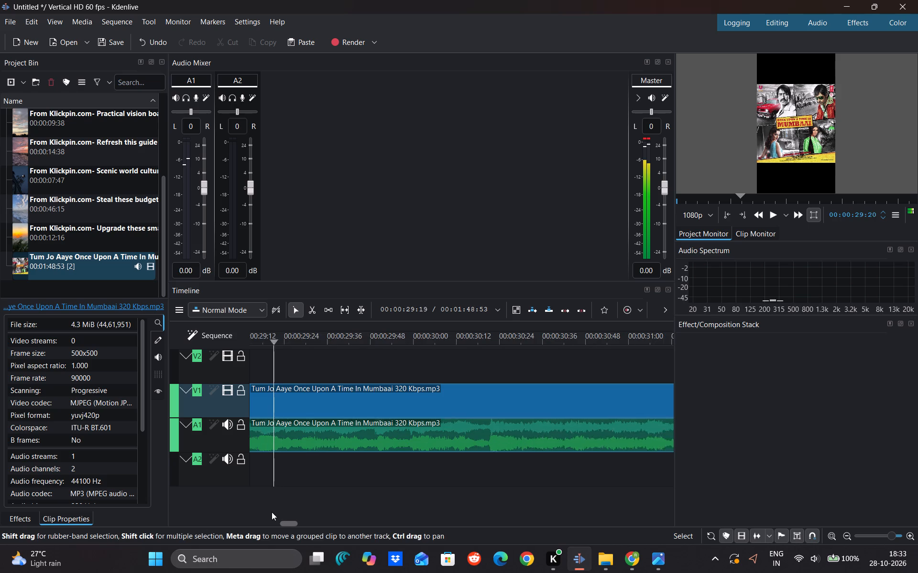
{"action": "left_click_drag", "start_coordinate": [272, 512], "coordinate": [600, 493]}
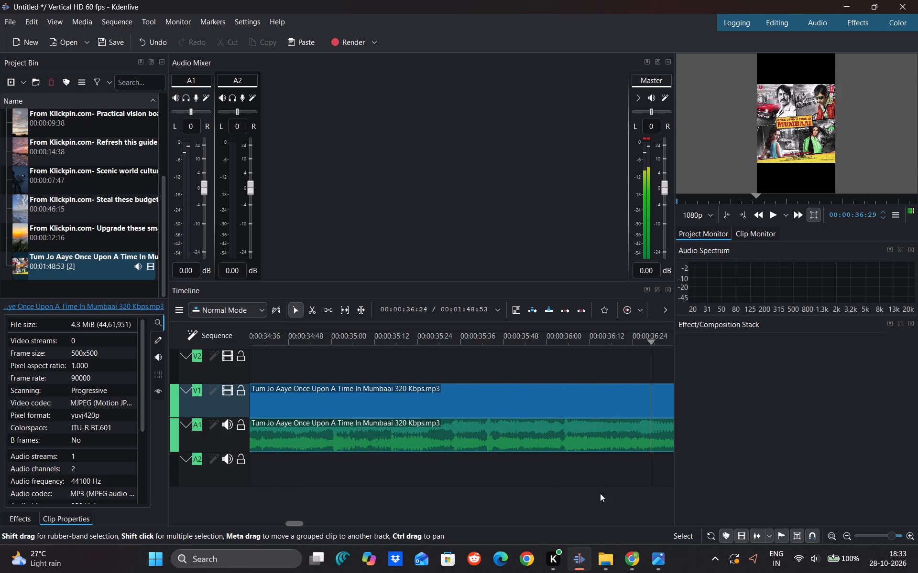
{"action": "left_click_drag", "start_coordinate": [600, 493], "coordinate": [401, 479]}
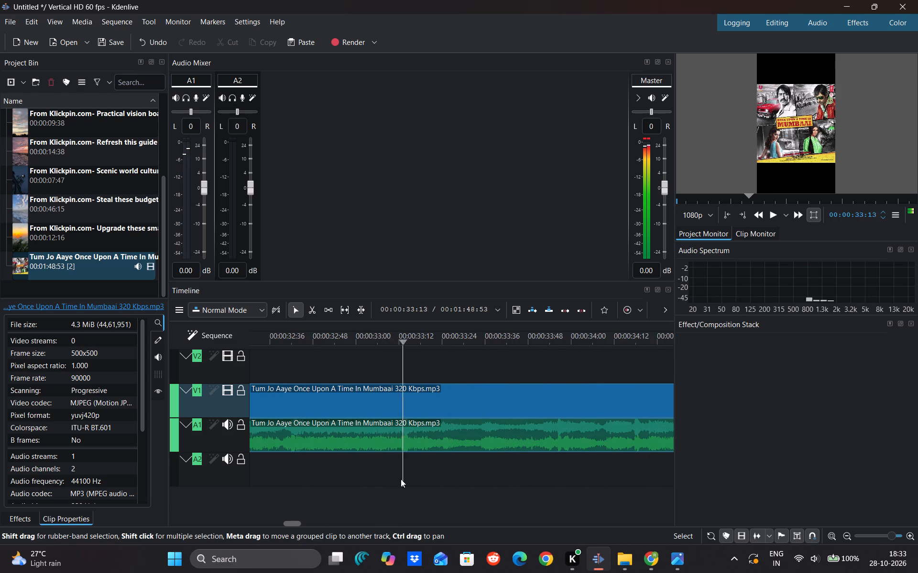
{"action": "left_click_drag", "start_coordinate": [401, 479], "coordinate": [314, 508]}
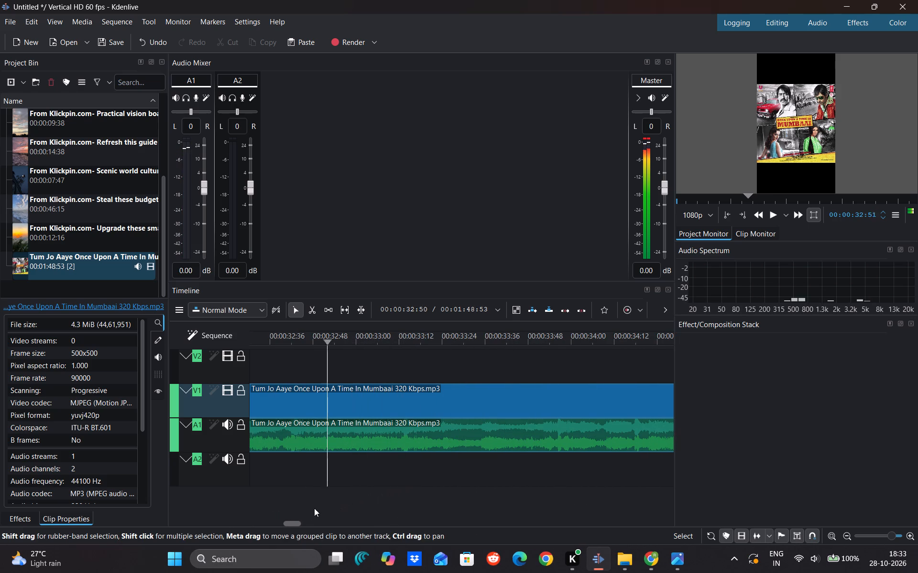
{"action": "left_click_drag", "start_coordinate": [314, 508], "coordinate": [293, 513]}
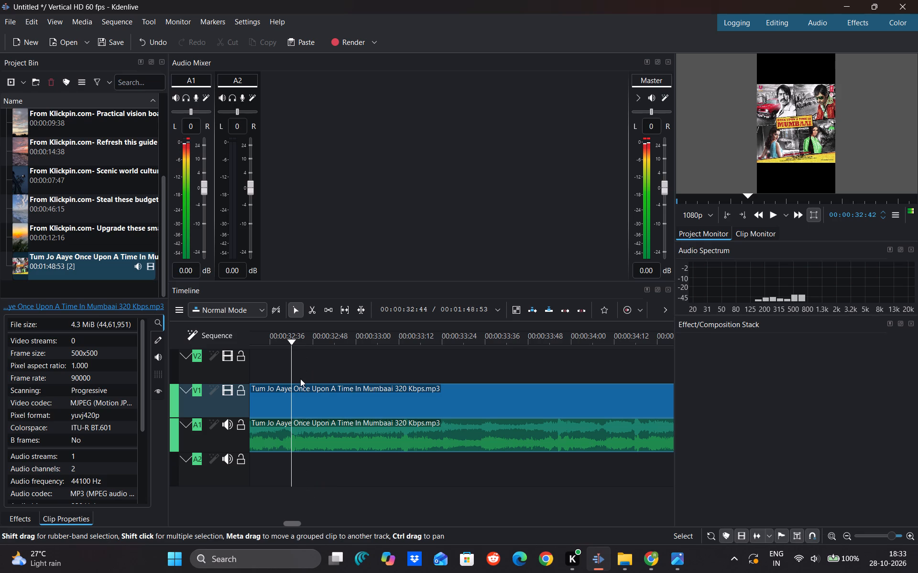
{"action": "key", "text": "space"}
{"action": "key", "text": "space"}
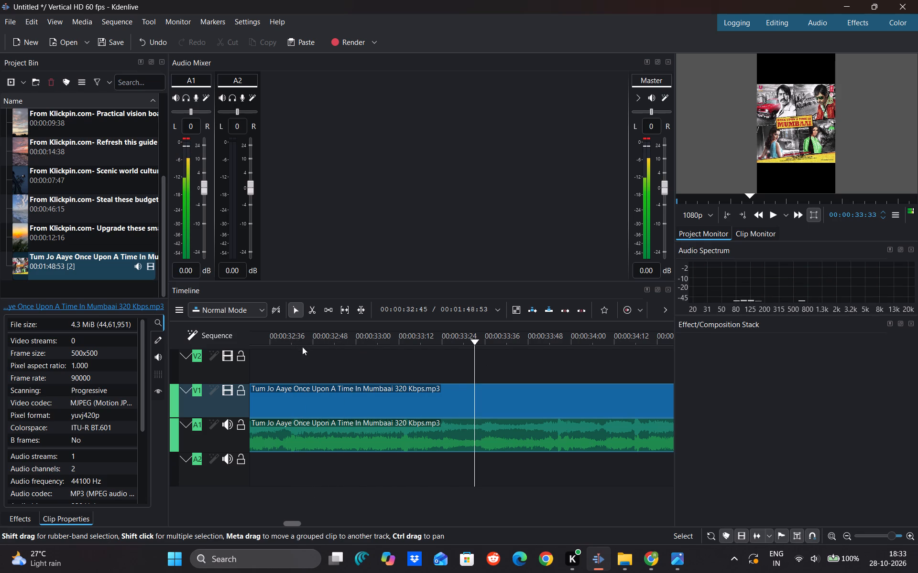
Cut the song clip at 00:00:32:40 with the Razor tool, and return to the selection tool.
{"action": "left_click_drag", "start_coordinate": [292, 360], "coordinate": [288, 360]}
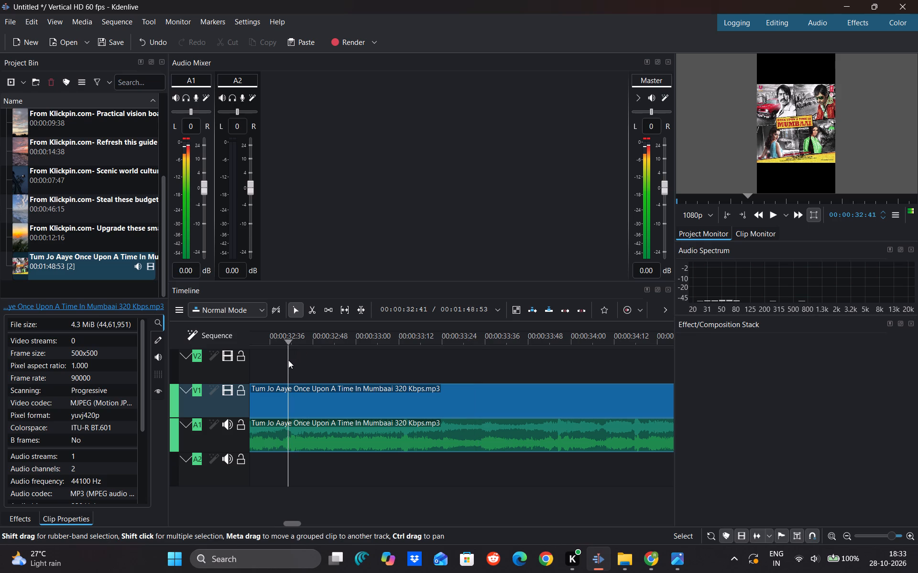
{"action": "left_click_drag", "start_coordinate": [288, 360], "coordinate": [287, 360]}
{"action": "left_click", "coordinate": [311, 315]}
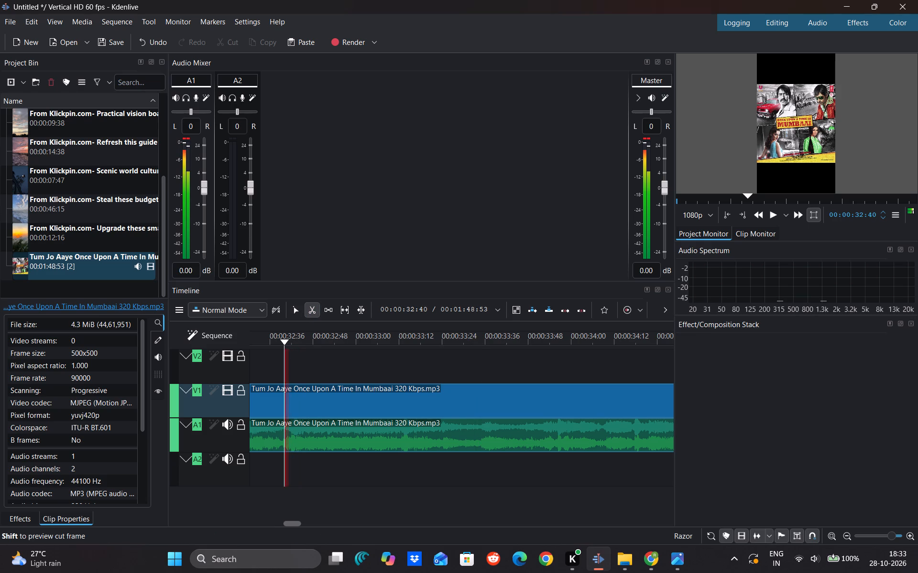
{"action": "left_click", "coordinate": [284, 424]}
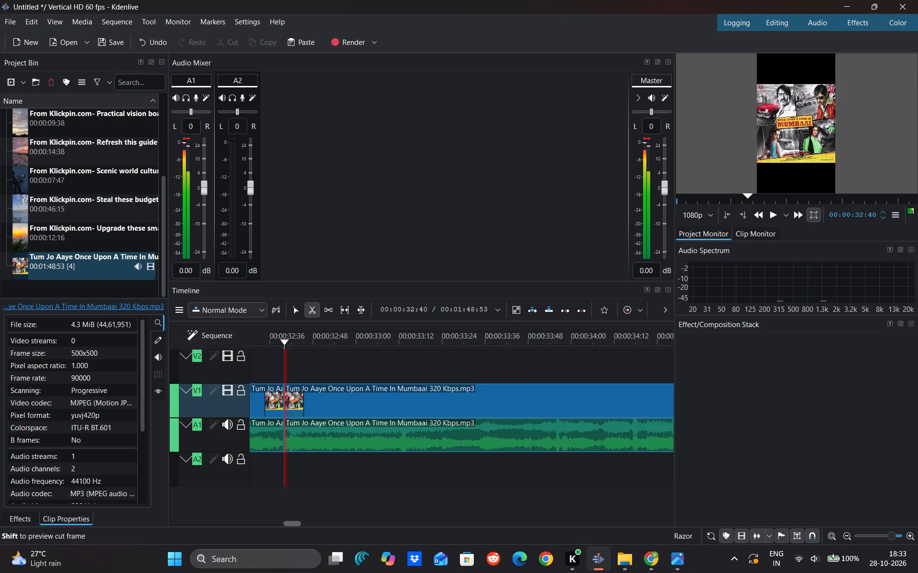
{"action": "scroll", "coordinate": [296, 350], "scroll_direction": "right", "scroll_amount": 1}
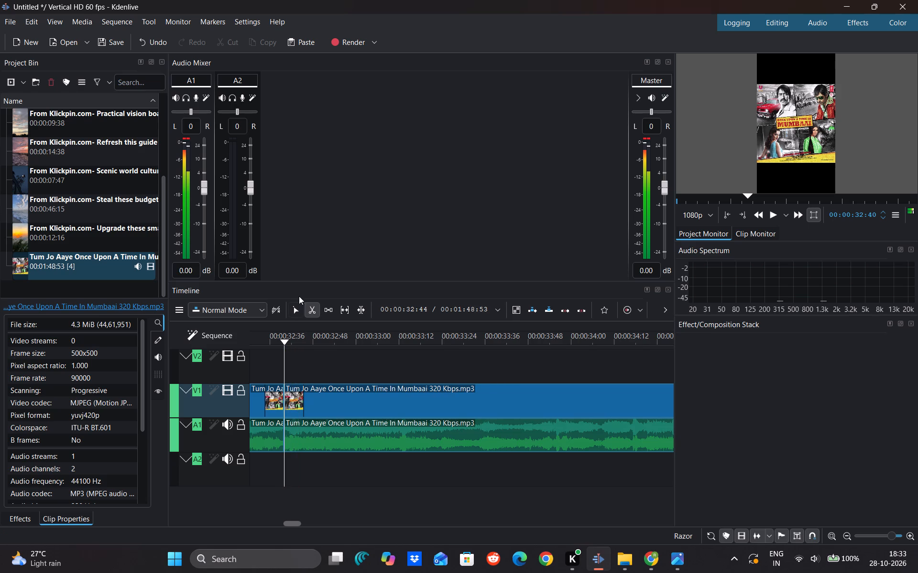
{"action": "left_click", "coordinate": [293, 311]}
Check ChatGPT's instructions for the section's start, cut the song clip at 00:00:20:36, and return to the selection tool.
{"action": "scroll", "coordinate": [329, 383], "scroll_direction": "right", "scroll_amount": 5}
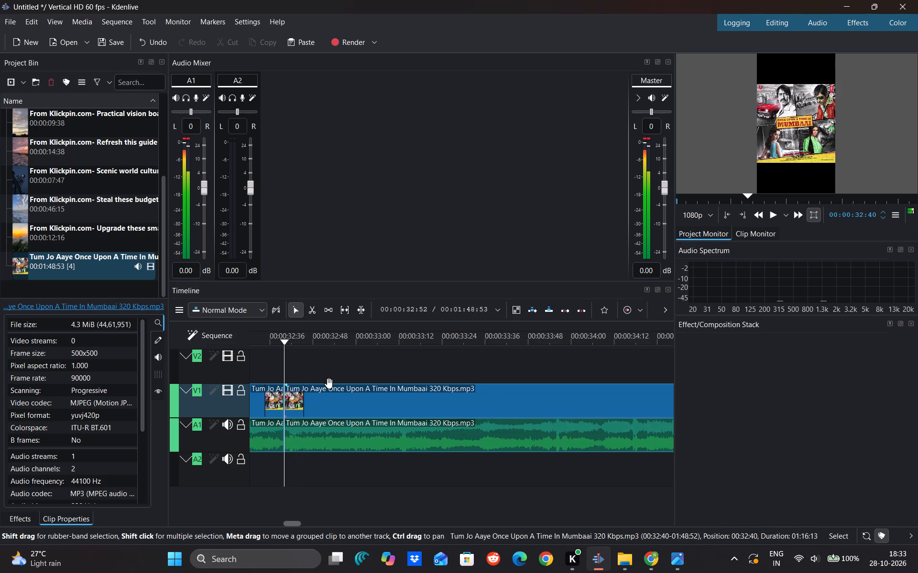
{"action": "scroll", "coordinate": [329, 383], "scroll_direction": "right", "scroll_amount": 5}
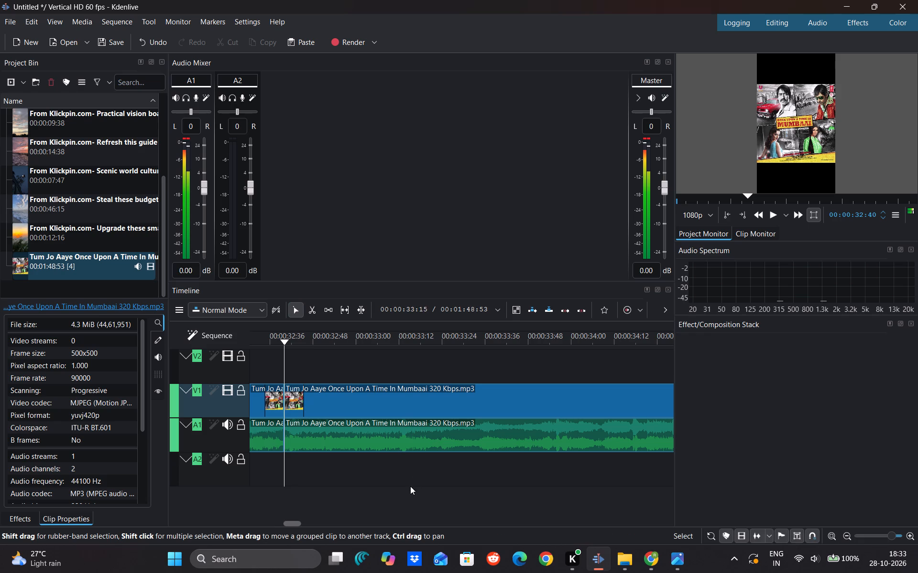
{"action": "left_click_drag", "start_coordinate": [410, 486], "coordinate": [417, 458]}
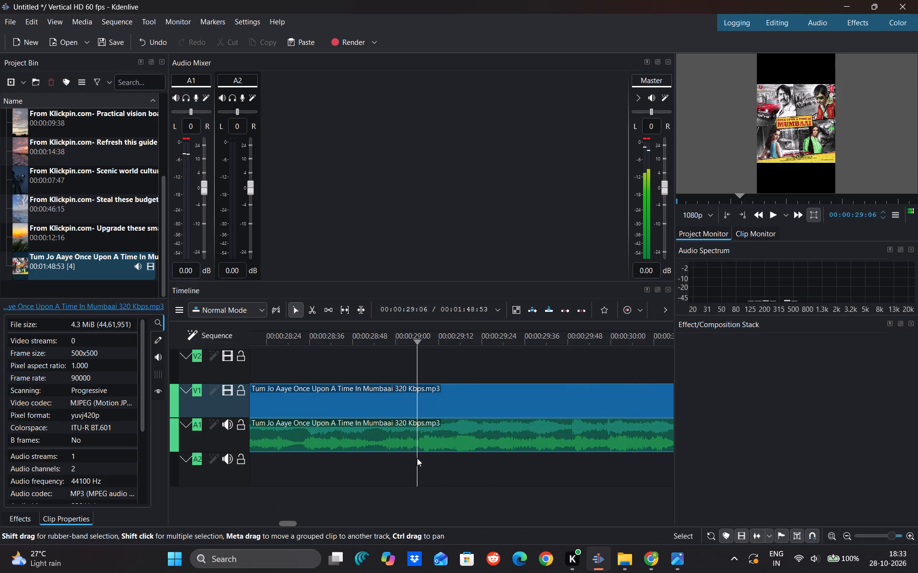
{"action": "left_click_drag", "start_coordinate": [417, 458], "coordinate": [373, 478]}
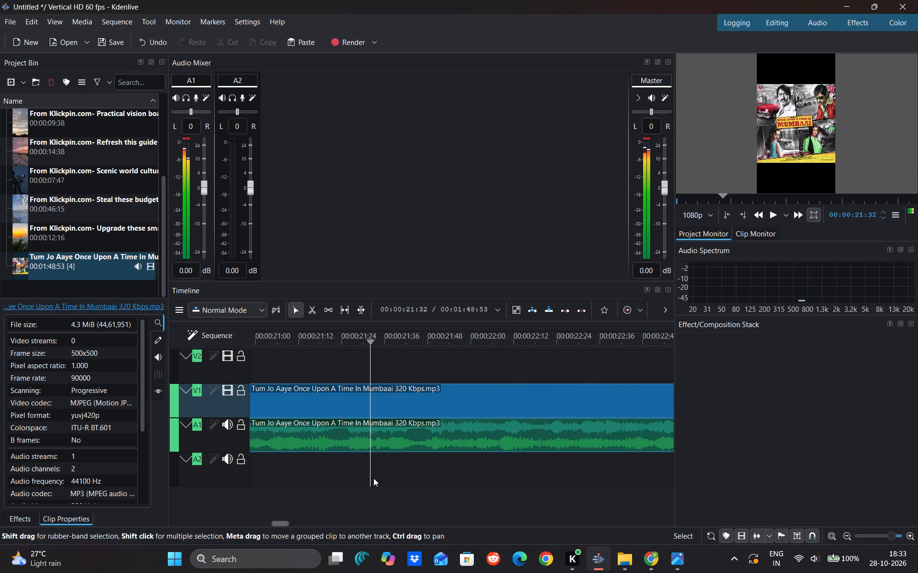
{"action": "left_click_drag", "start_coordinate": [373, 478], "coordinate": [381, 492]}
{"action": "key", "text": "alt+Tab"}
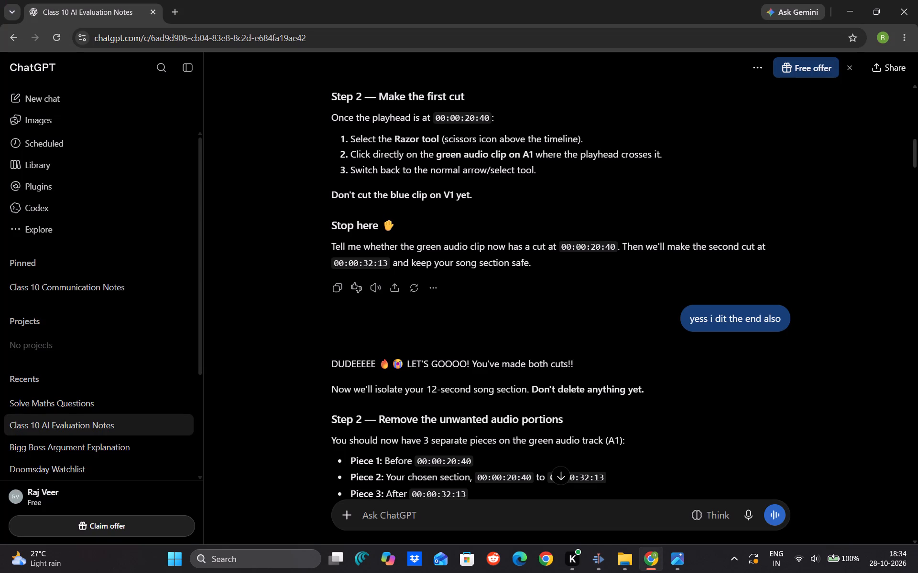
{"action": "key", "text": "alt+Tab"}
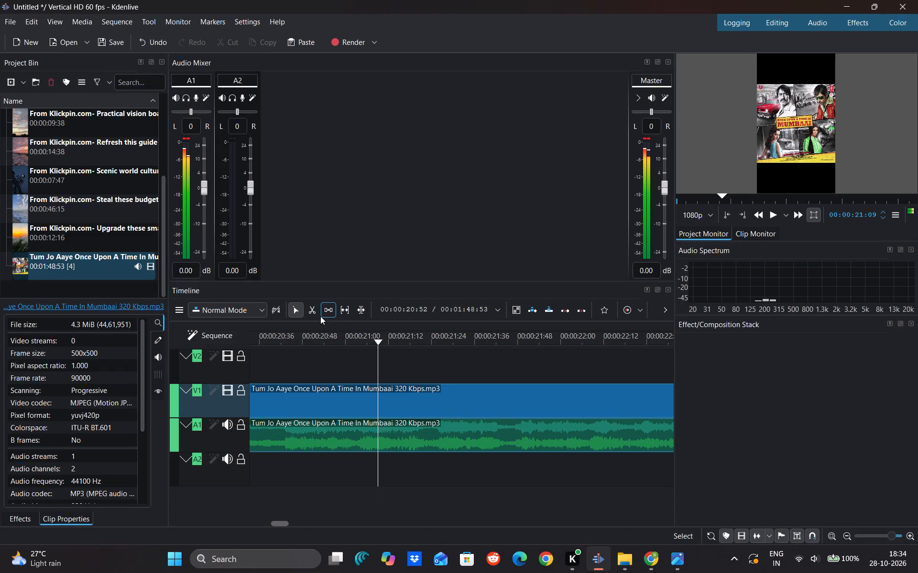
{"action": "left_click", "coordinate": [316, 317]}
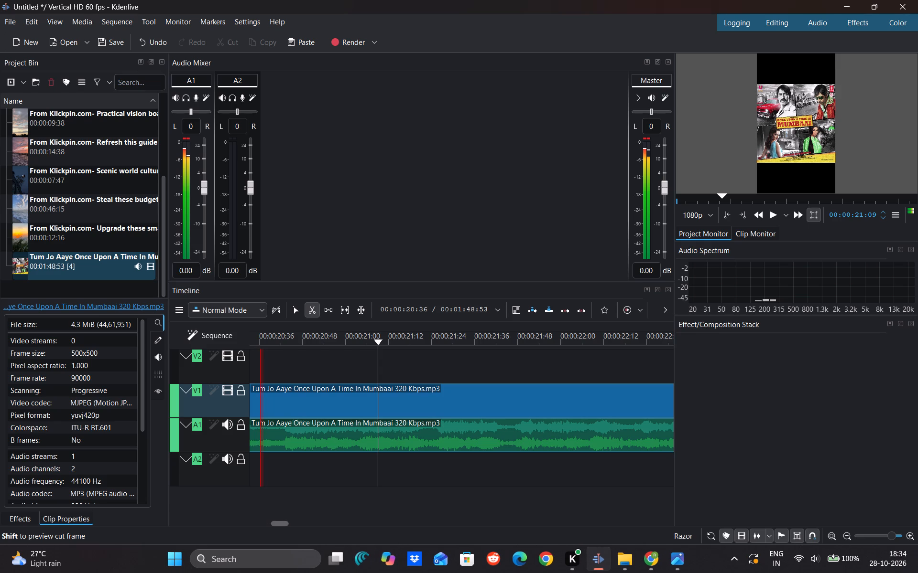
{"action": "left_click", "coordinate": [260, 424]}
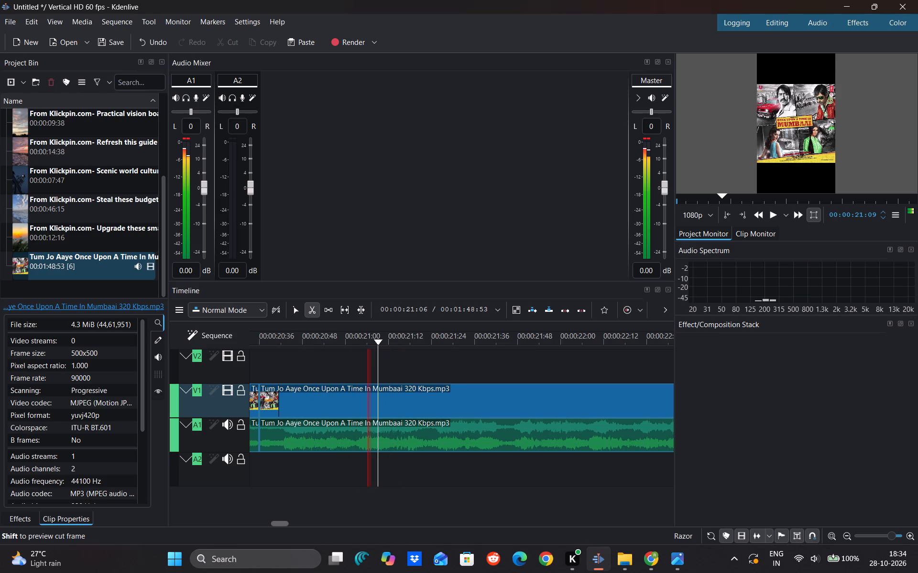
{"action": "left_click", "coordinate": [302, 311]}
Delete the first piece of the song, before the 00:00:20:36 cut, from V1 and A1.
{"action": "scroll", "coordinate": [350, 393], "scroll_direction": "right", "scroll_amount": 1}
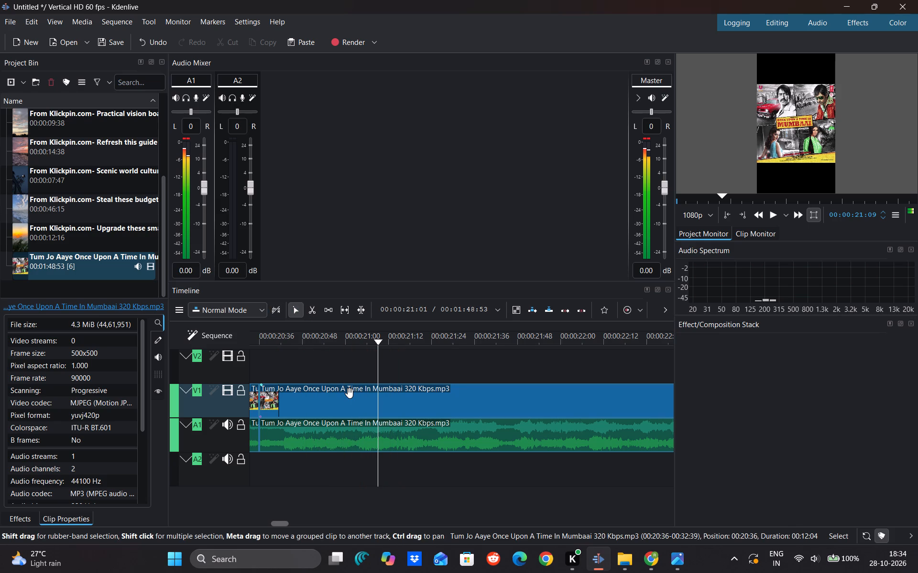
{"action": "scroll", "coordinate": [350, 393], "scroll_direction": "right", "scroll_amount": 2}
{"action": "left_click_drag", "start_coordinate": [358, 370], "coordinate": [383, 370]}
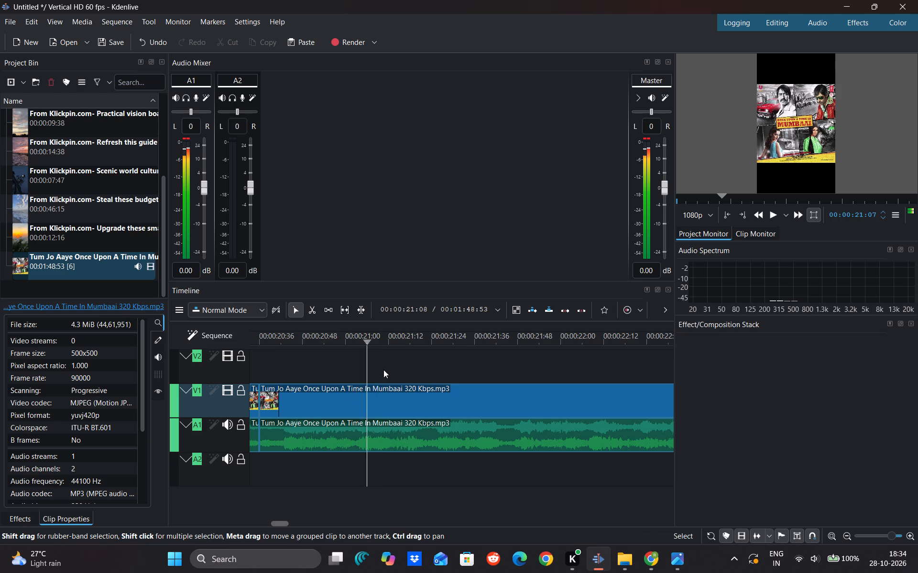
{"action": "left_click_drag", "start_coordinate": [383, 370], "coordinate": [273, 389]}
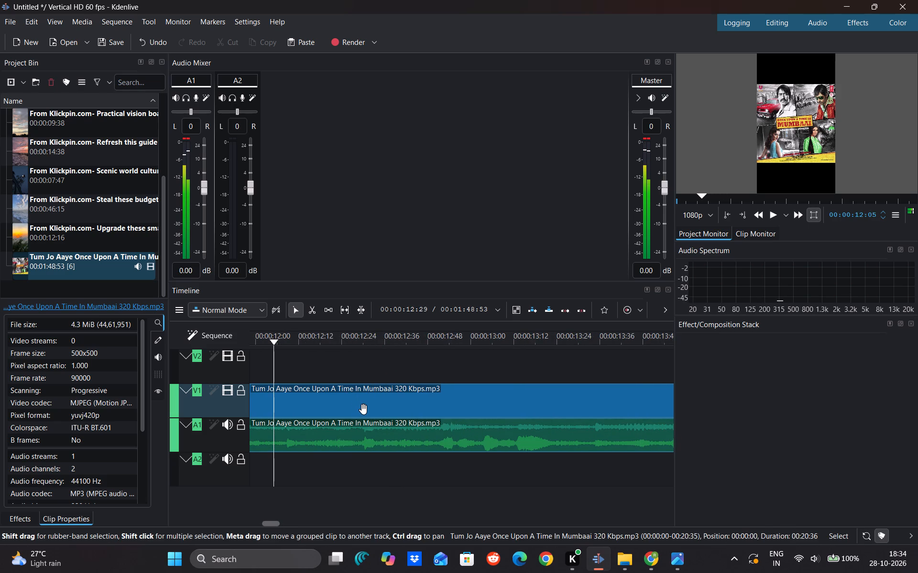
{"action": "scroll", "coordinate": [363, 409], "scroll_direction": "down", "scroll_amount": 8, "text": "ctrl"}
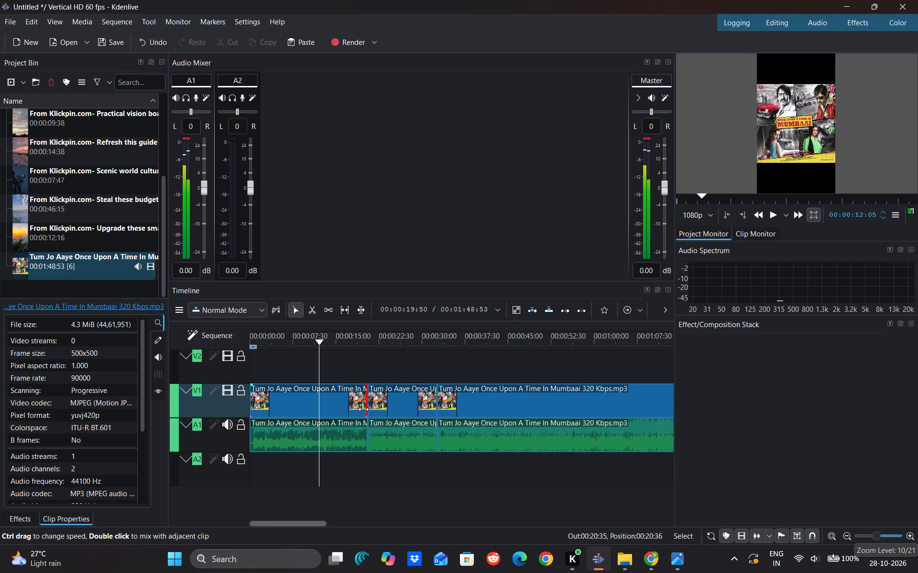
{"action": "left_click", "coordinate": [318, 437]}
{"action": "left_click", "coordinate": [318, 437]}
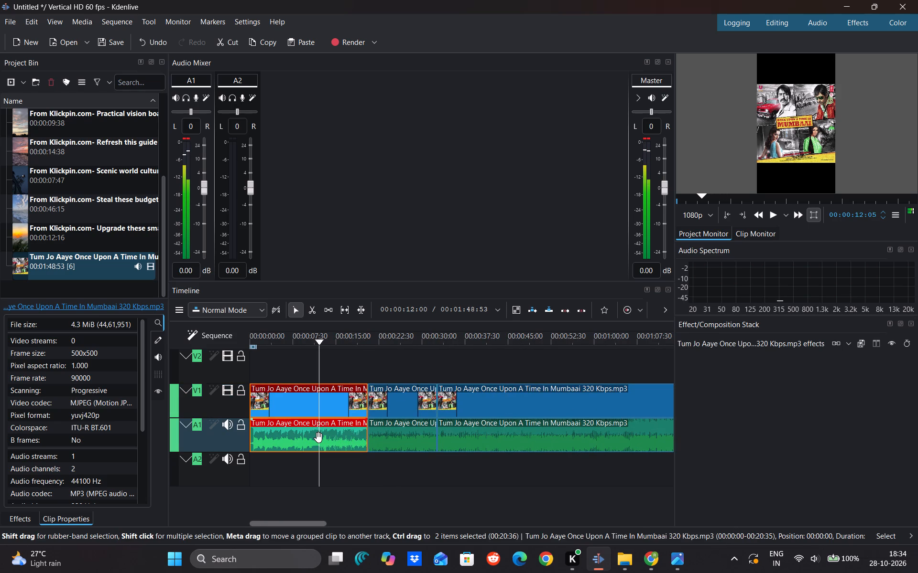
{"action": "right_click", "coordinate": [318, 437]}
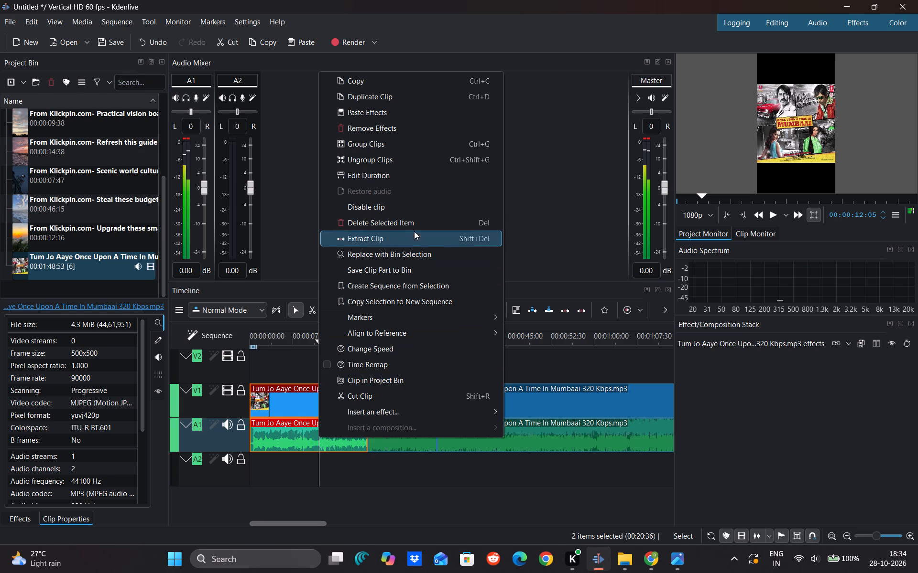
{"action": "left_click", "coordinate": [404, 221]}
Delete the last piece of the song, after the 00:00:32:40 cut, from V1 and A1.
{"action": "left_click", "coordinate": [528, 408]}
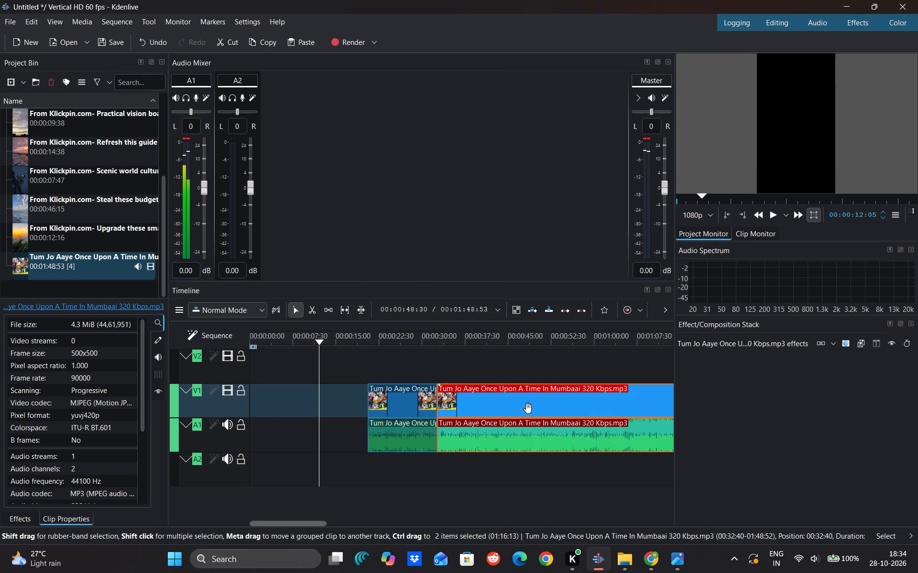
{"action": "right_click", "coordinate": [528, 408]}
{"action": "left_click", "coordinate": [575, 197]}
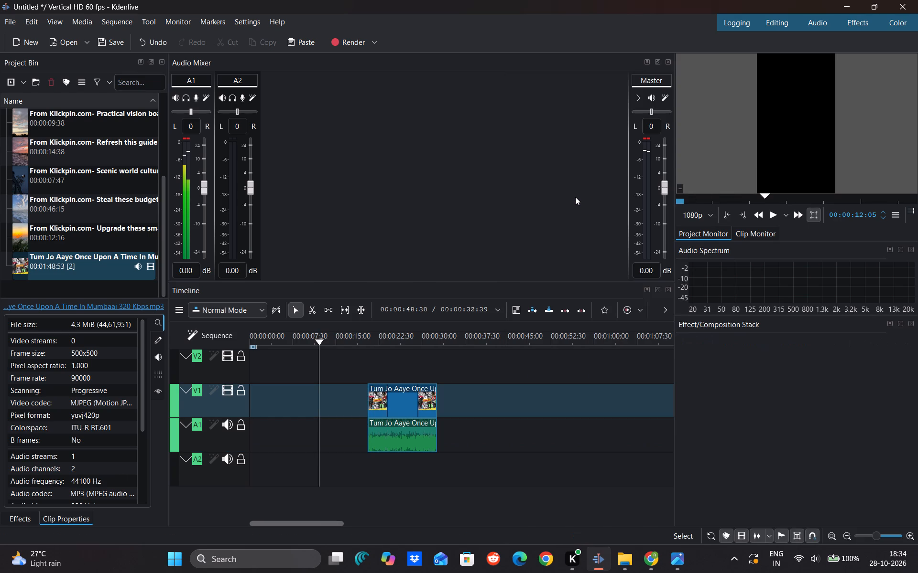
Move the remaining song section to the very start of the timeline at 00:00:00:00.
{"action": "scroll", "coordinate": [407, 407], "scroll_direction": "up", "scroll_amount": 1, "text": "ctrl"}
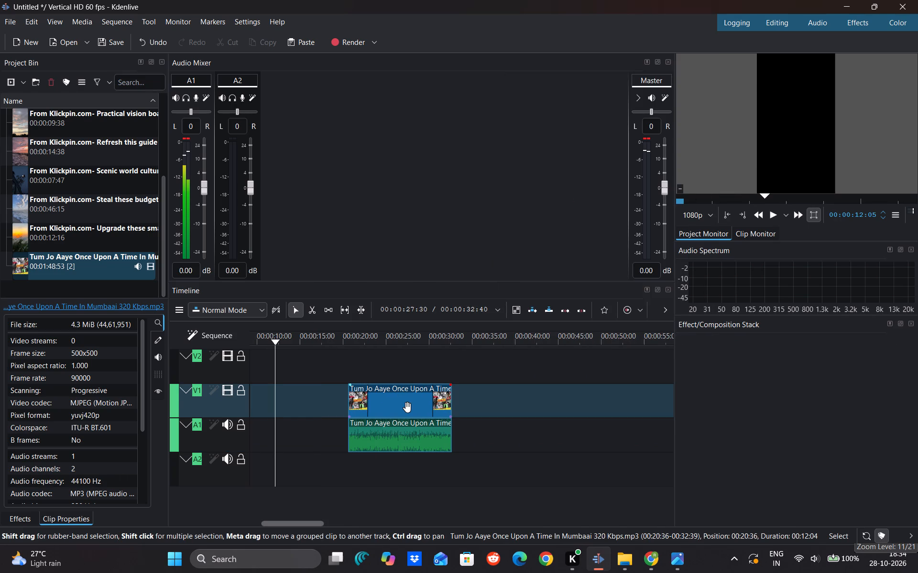
{"action": "left_click_drag", "start_coordinate": [381, 416], "coordinate": [243, 412]}
{"action": "left_click_drag", "start_coordinate": [243, 412], "coordinate": [270, 421]}
{"action": "left_click_drag", "start_coordinate": [270, 421], "coordinate": [242, 420]}
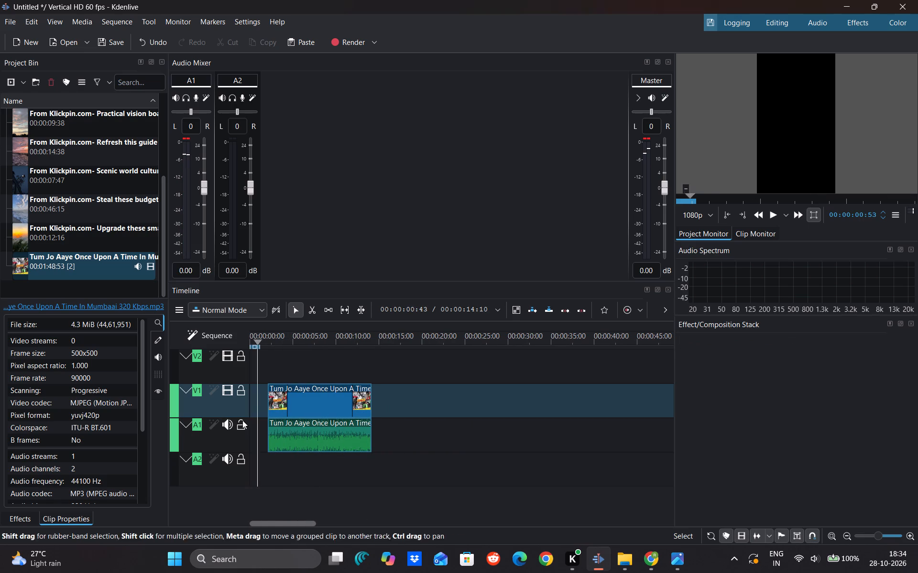
{"action": "left_click_drag", "start_coordinate": [242, 420], "coordinate": [240, 422]}
{"action": "left_click_drag", "start_coordinate": [318, 411], "coordinate": [279, 413]}
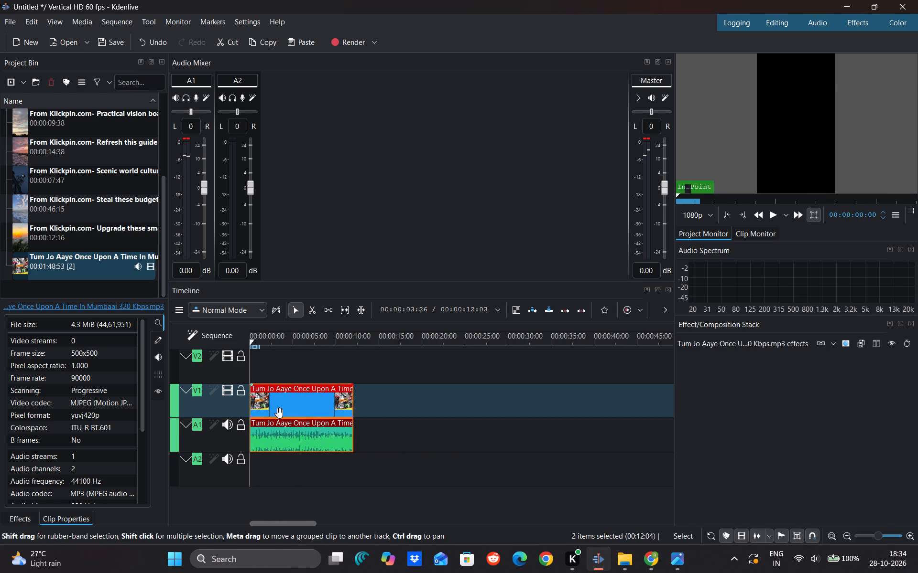
Play the isolated song section from the start of the timeline through to its end.
{"action": "key", "text": "space"}
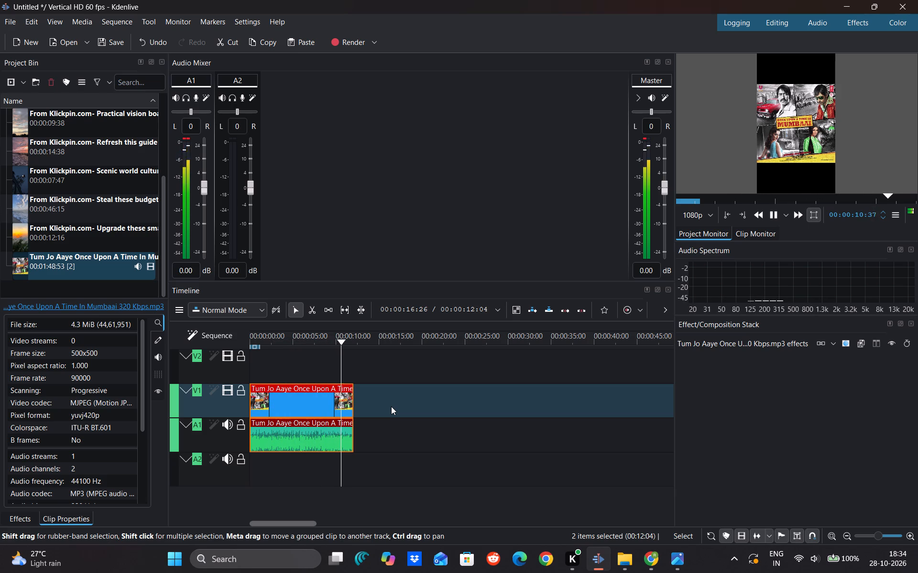
{"action": "key", "text": "space"}
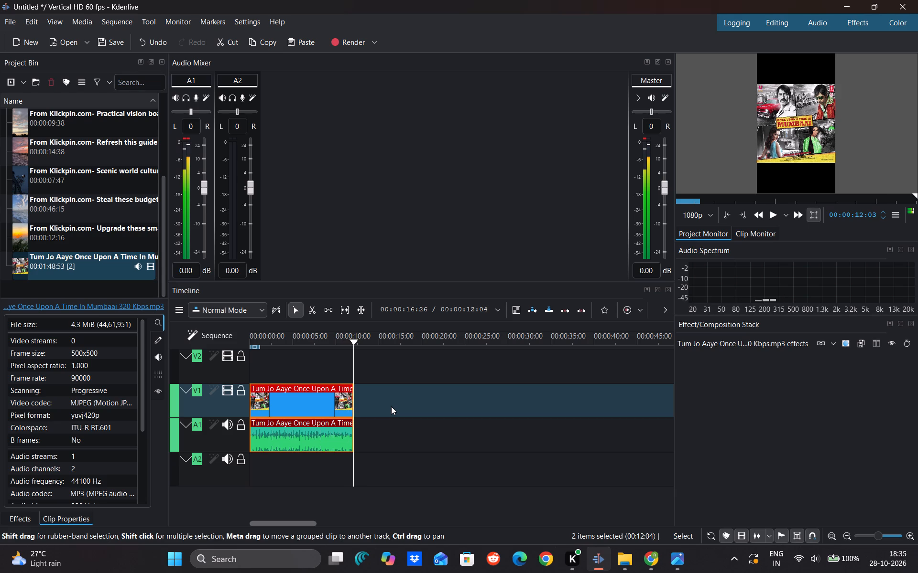
Ungroup the song section and delete its cover-image clip from V1, keeping the audio on A1.
{"action": "left_click", "coordinate": [296, 412]}
{"action": "right_click", "coordinate": [296, 412]}
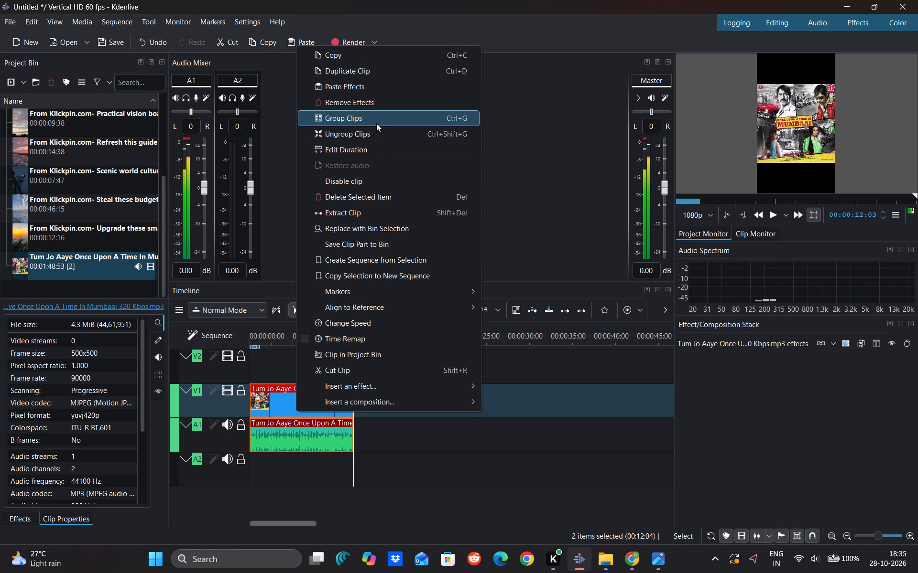
{"action": "left_click", "coordinate": [372, 137]}
{"action": "left_click", "coordinate": [303, 393]}
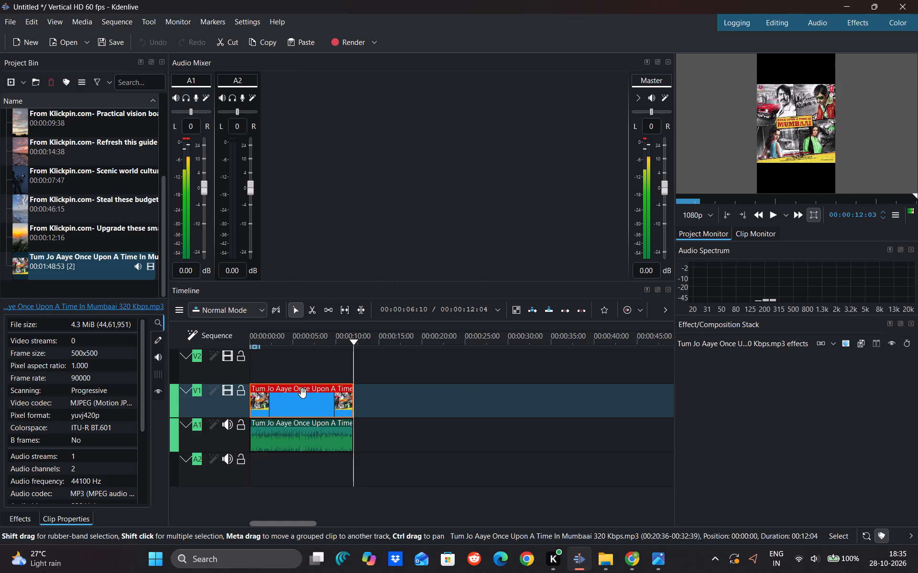
{"action": "right_click", "coordinate": [303, 393]}
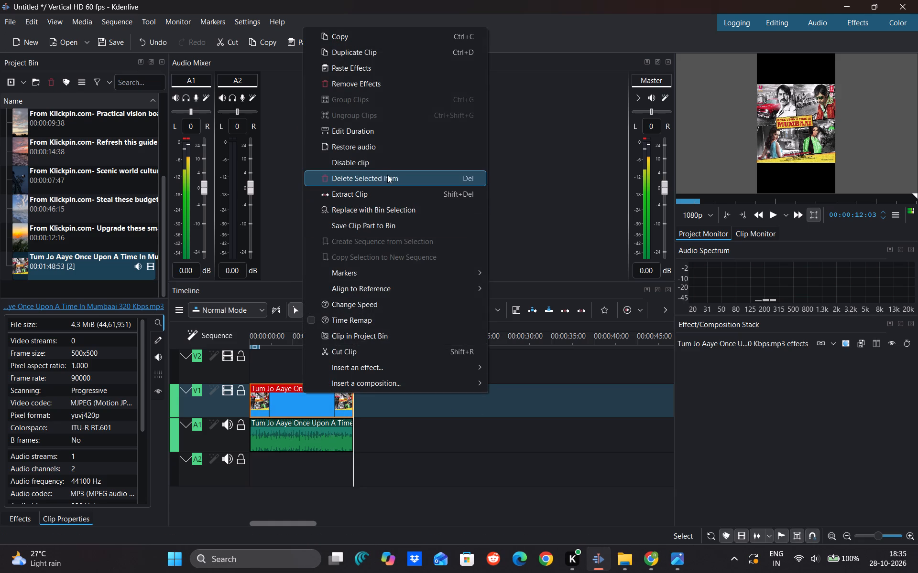
{"action": "left_click", "coordinate": [387, 175]}
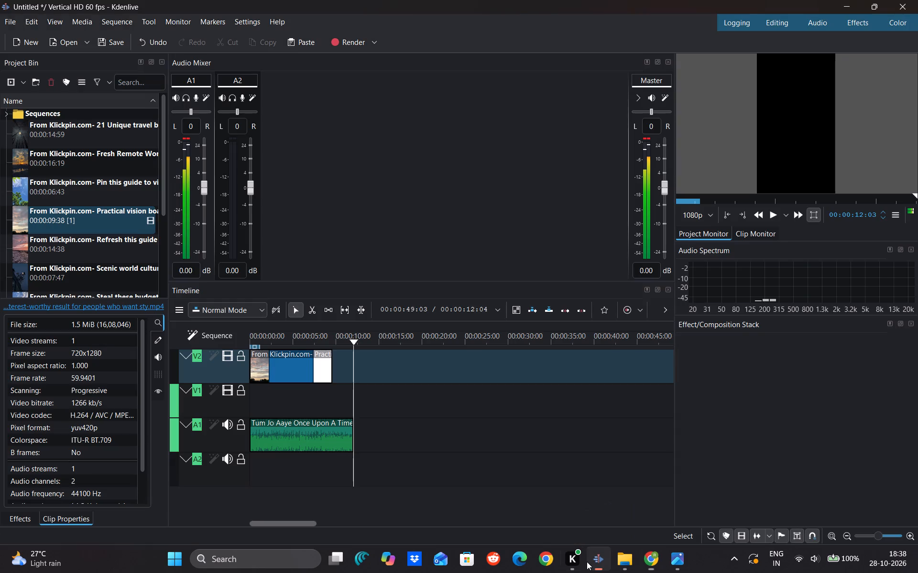
{"action": "left_click", "coordinate": [323, 376]}
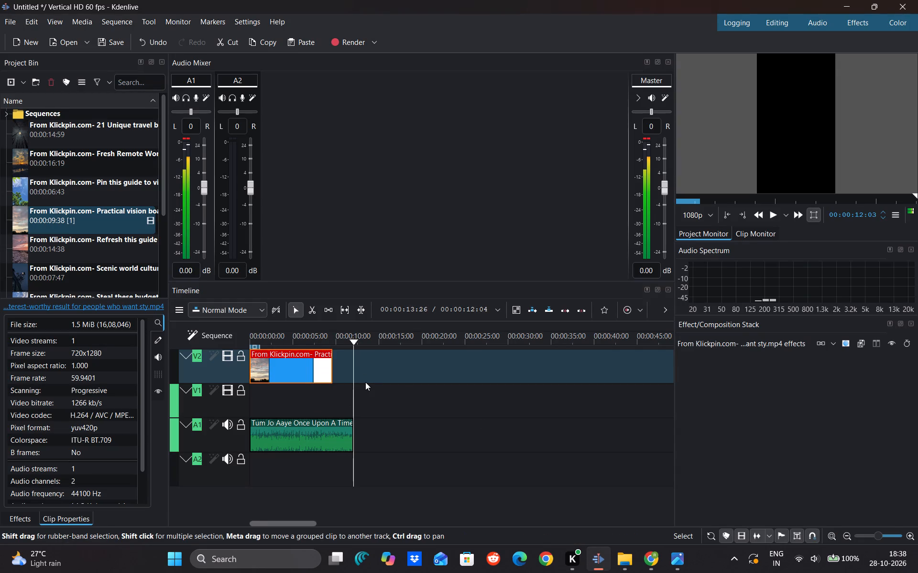
{"action": "scroll", "coordinate": [354, 398], "scroll_direction": "up", "scroll_amount": 6, "text": "ctrl"}
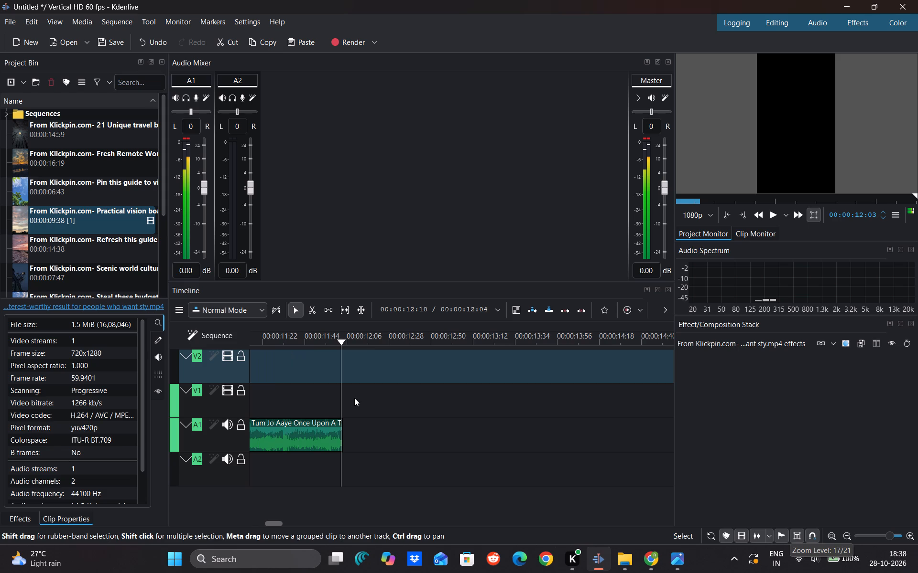
{"action": "left_click", "coordinate": [354, 398]}
{"action": "scroll", "coordinate": [354, 398], "scroll_direction": "up", "scroll_amount": 3, "text": "ctrl"}
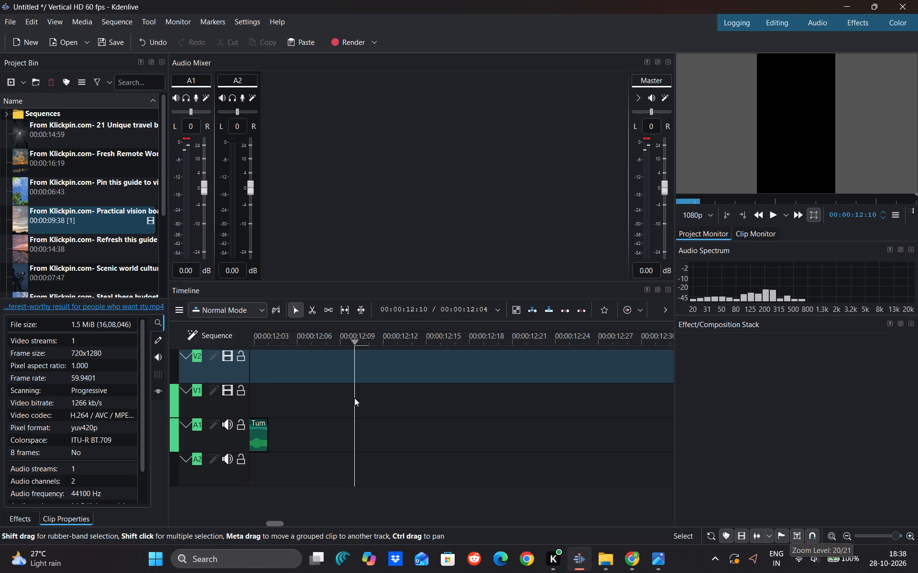
{"action": "scroll", "coordinate": [354, 398], "scroll_direction": "down", "scroll_amount": 1, "text": "ctrl"}
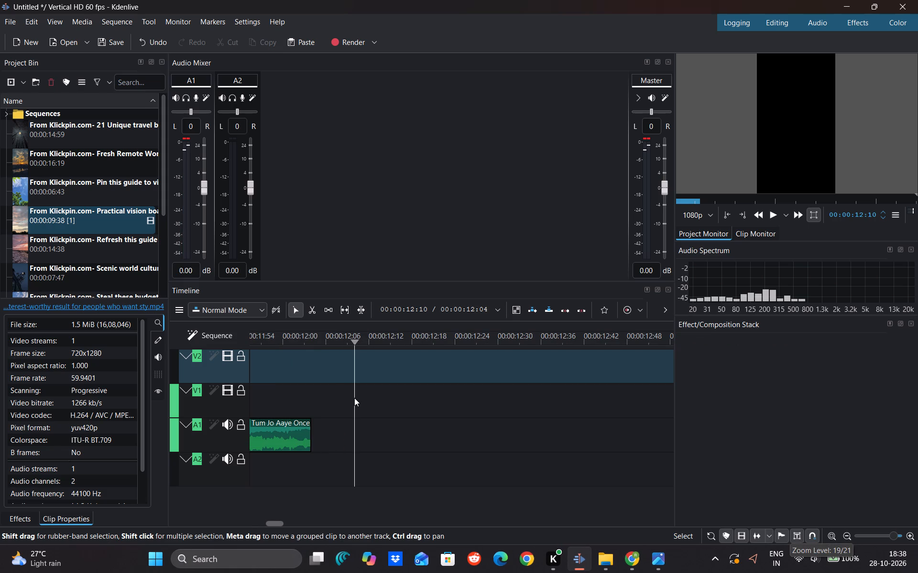
{"action": "scroll", "coordinate": [354, 398], "scroll_direction": "right", "scroll_amount": 4}
{"action": "scroll", "coordinate": [271, 417], "scroll_direction": "right", "scroll_amount": 2}
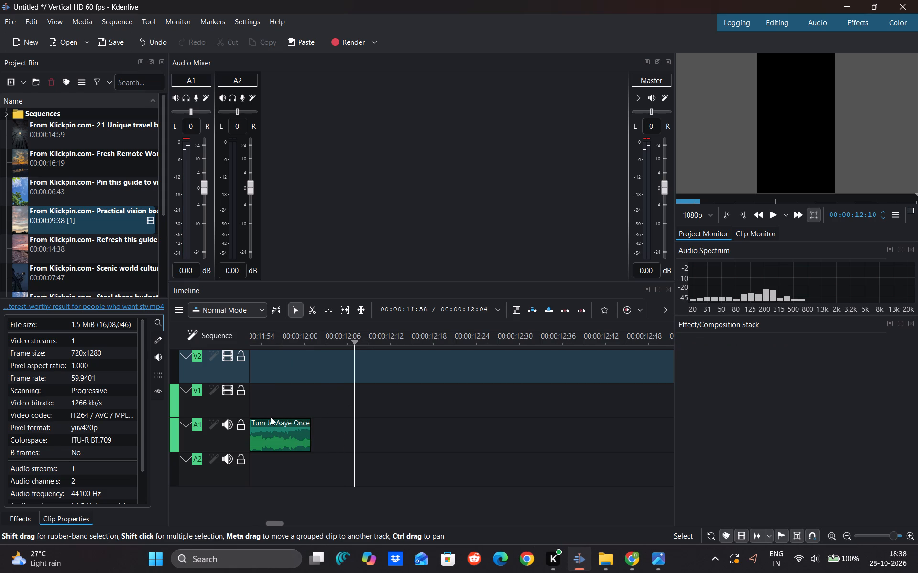
{"action": "scroll", "coordinate": [271, 417], "scroll_direction": "right", "scroll_amount": 1}
{"action": "left_click", "coordinate": [330, 388]}
{"action": "scroll", "coordinate": [330, 388], "scroll_direction": "right", "scroll_amount": 3}
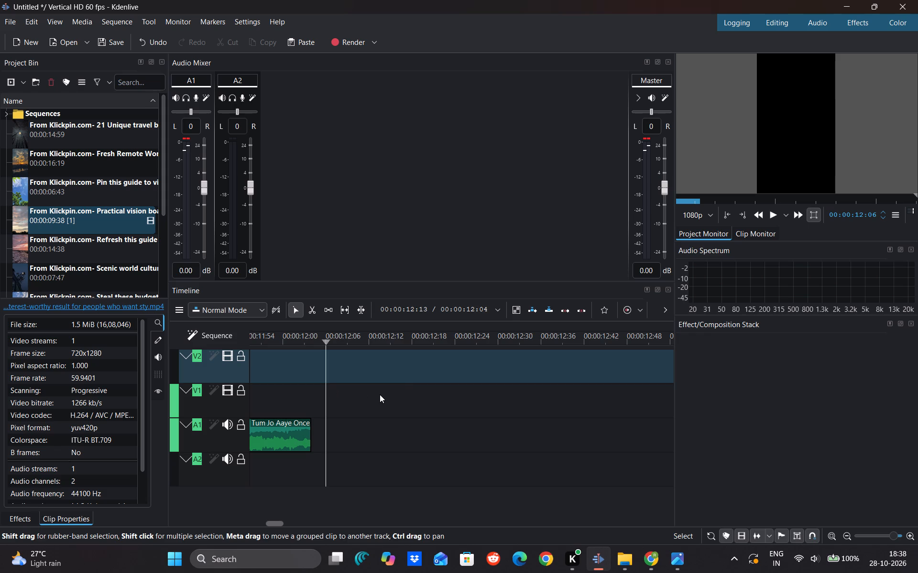
{"action": "left_click_drag", "start_coordinate": [380, 394], "coordinate": [66, 430]}
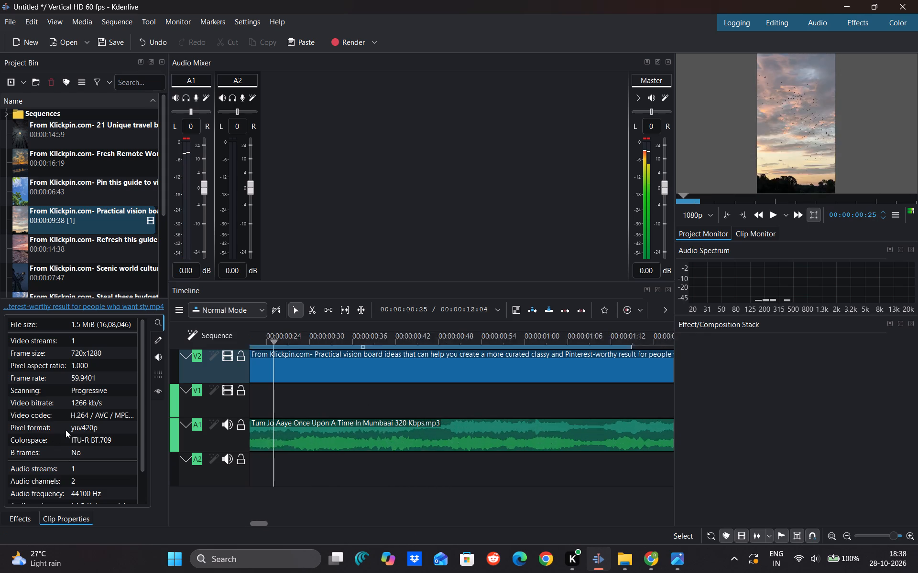
{"action": "left_click_drag", "start_coordinate": [66, 430], "coordinate": [597, 381]}
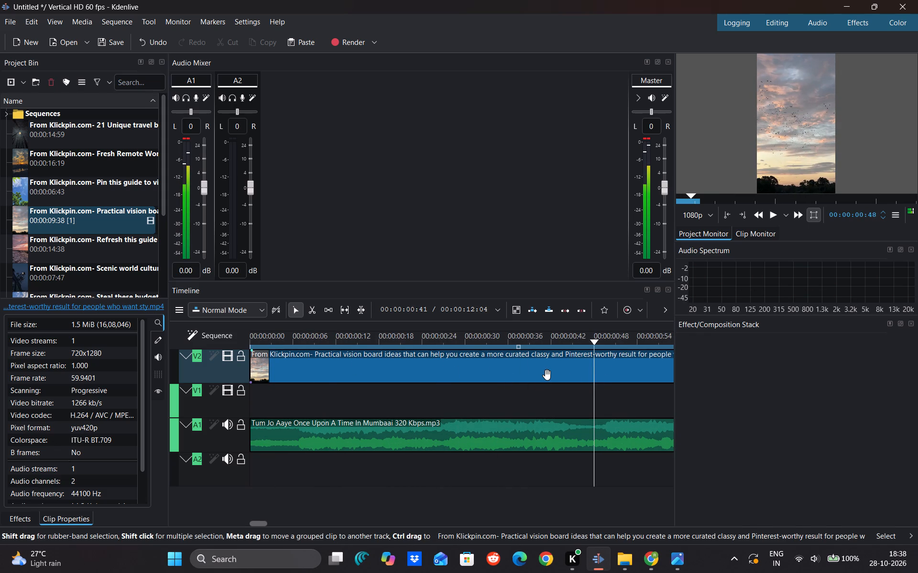
Trim the end of the scenery clip on V2 so it lasts about 00:00:01:47.
{"action": "scroll", "coordinate": [547, 375], "scroll_direction": "down", "scroll_amount": 4, "text": "ctrl"}
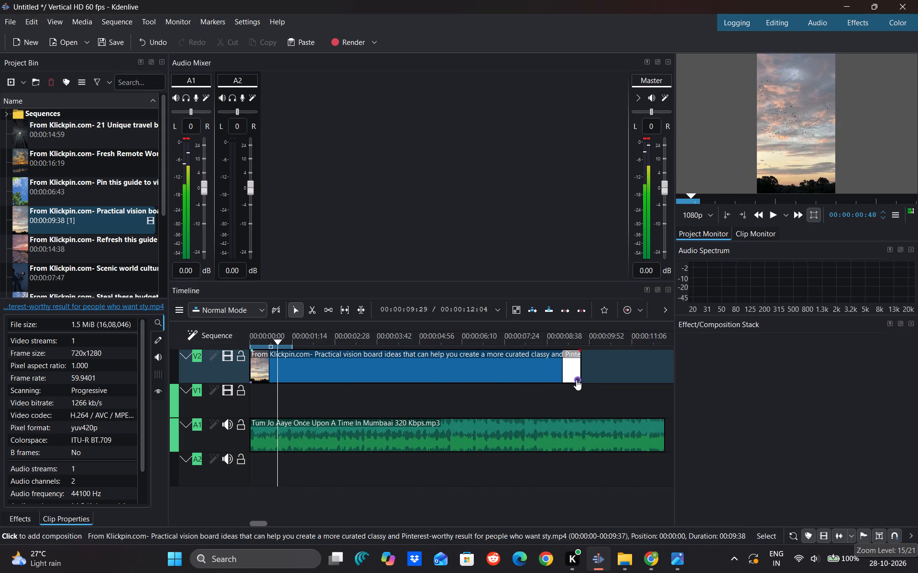
{"action": "left_click_drag", "start_coordinate": [581, 374], "coordinate": [234, 400]}
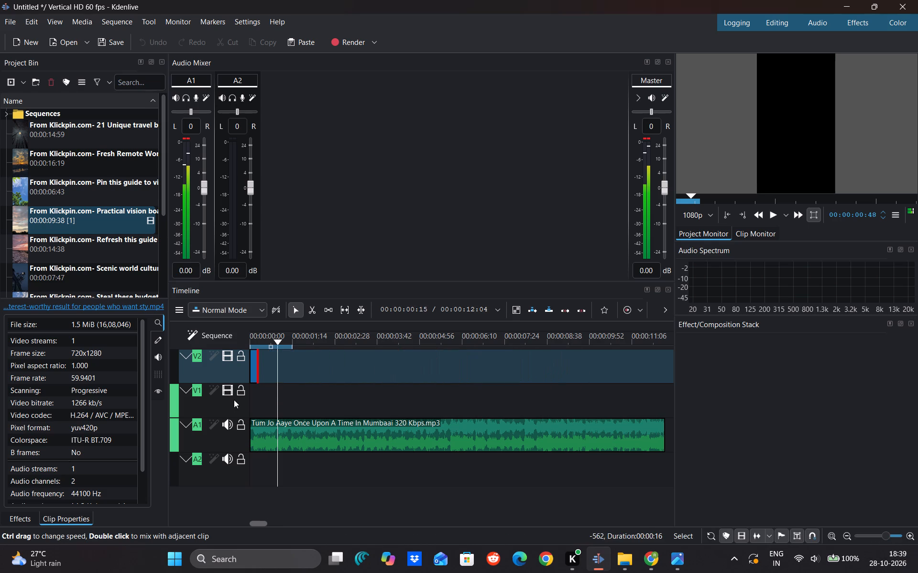
{"action": "left_click_drag", "start_coordinate": [234, 400], "coordinate": [316, 390]}
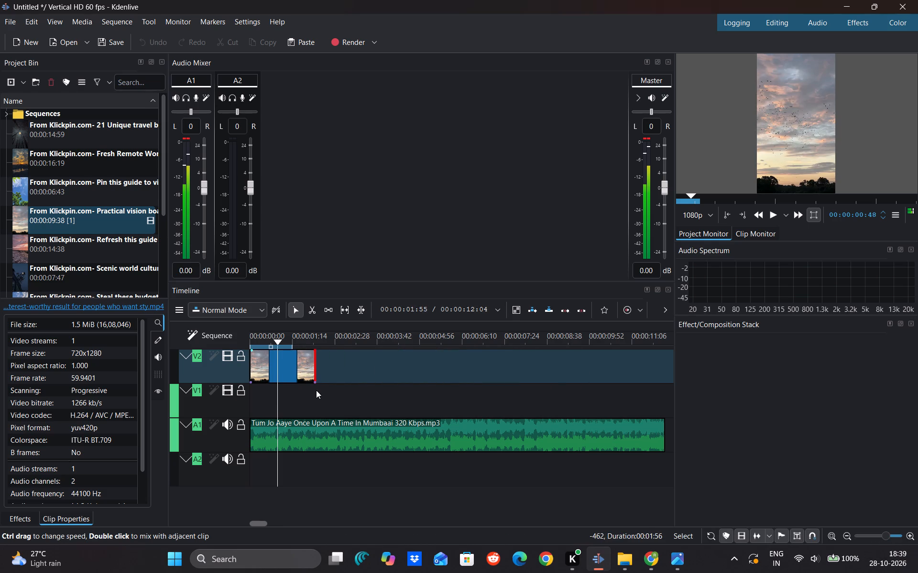
{"action": "left_click_drag", "start_coordinate": [316, 390], "coordinate": [349, 395]}
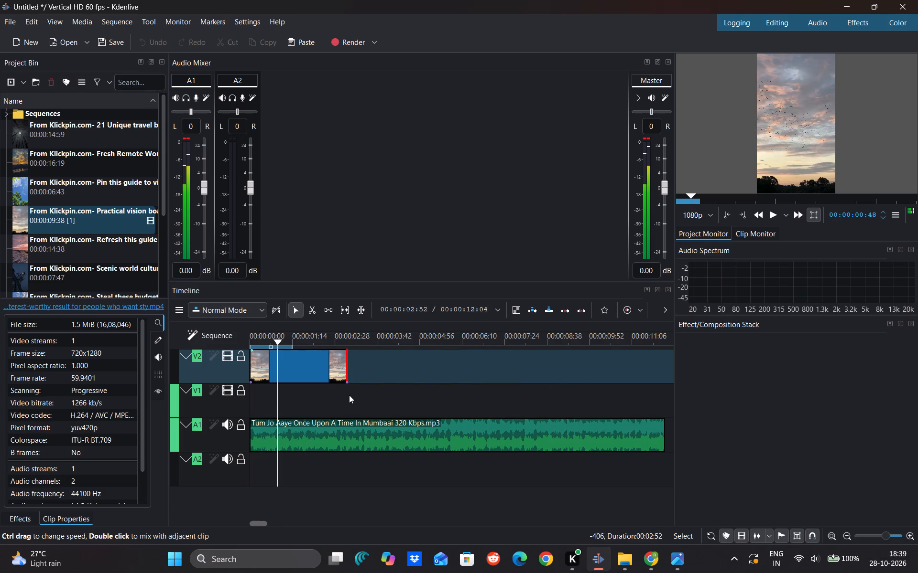
{"action": "left_click_drag", "start_coordinate": [349, 395], "coordinate": [316, 399]}
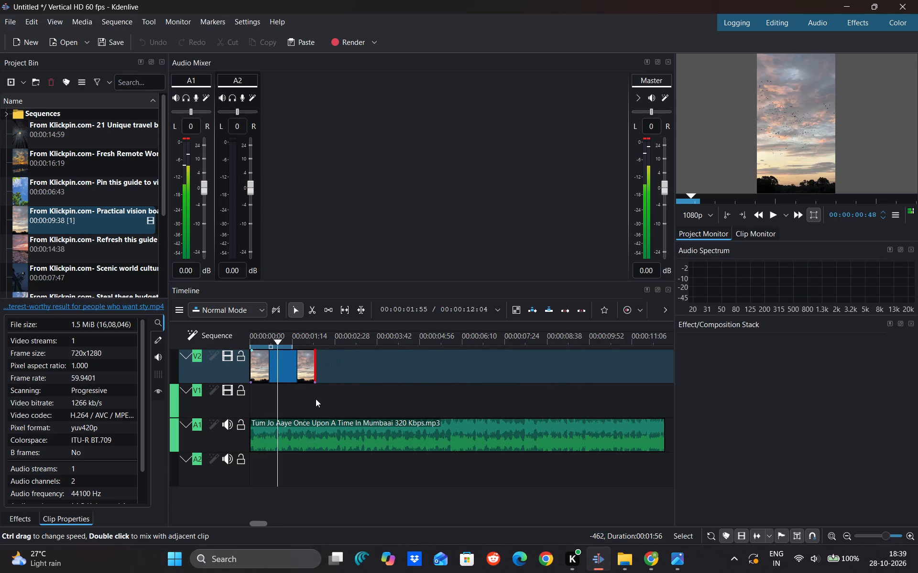
{"action": "left_click_drag", "start_coordinate": [316, 399], "coordinate": [322, 397]}
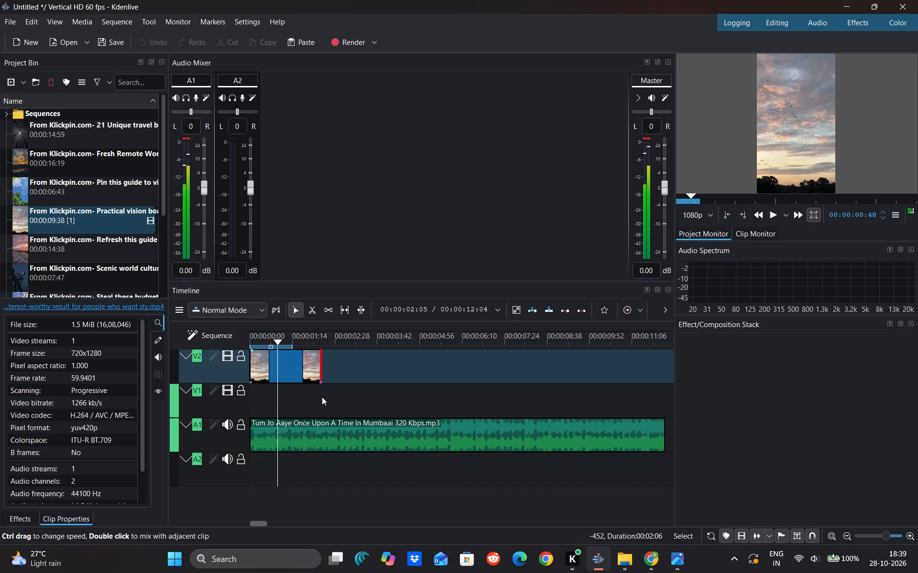
{"action": "left_click_drag", "start_coordinate": [322, 397], "coordinate": [319, 399]}
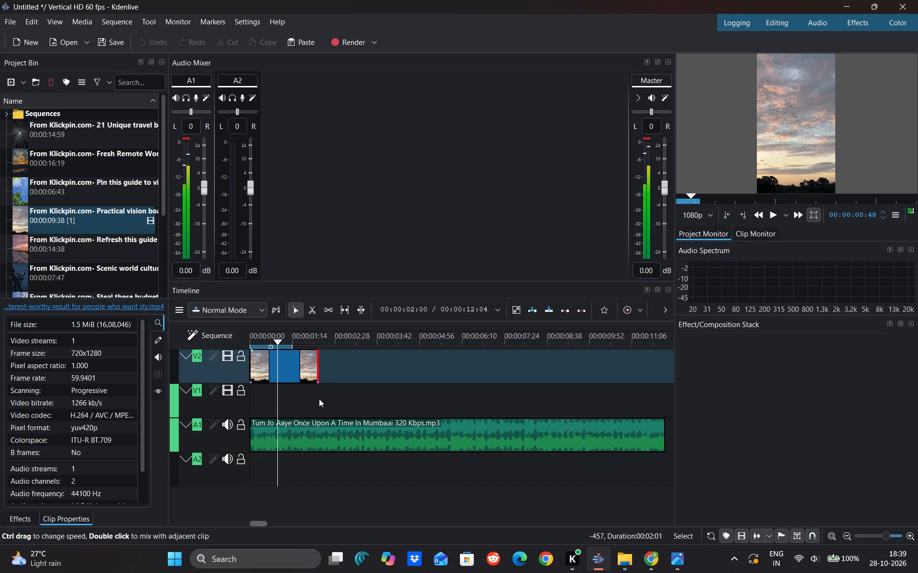
{"action": "left_click_drag", "start_coordinate": [319, 399], "coordinate": [316, 399]}
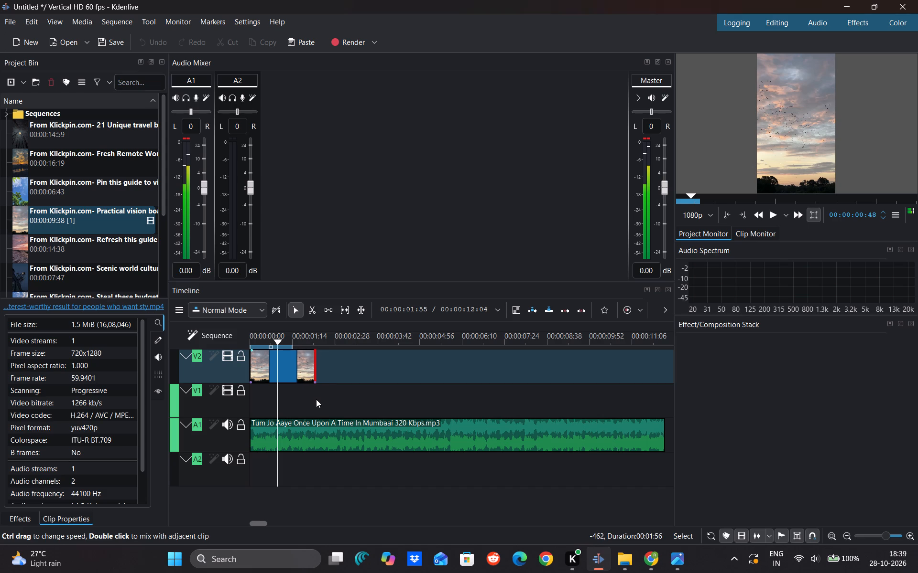
{"action": "left_click_drag", "start_coordinate": [316, 399], "coordinate": [313, 400]}
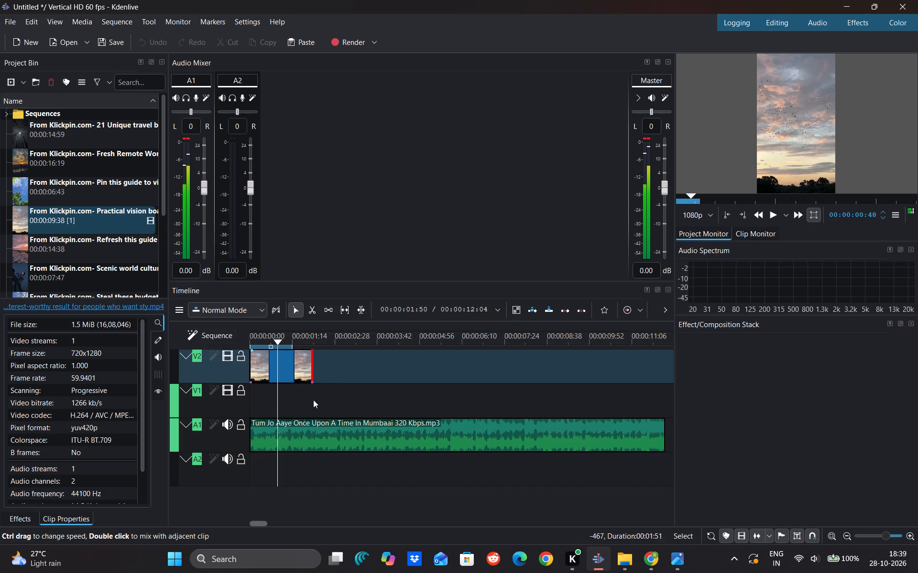
{"action": "left_click_drag", "start_coordinate": [313, 400], "coordinate": [311, 400]}
Preview the trimmed scenery clip with the song, replaying from the timeline start and pausing at about 00:00:01:44.
{"action": "key", "text": "space"}
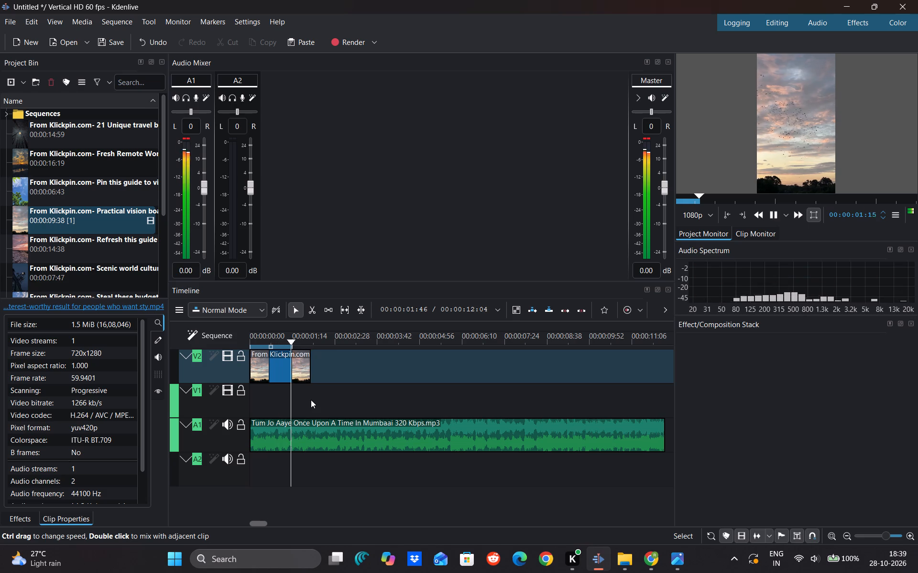
{"action": "key", "text": "space"}
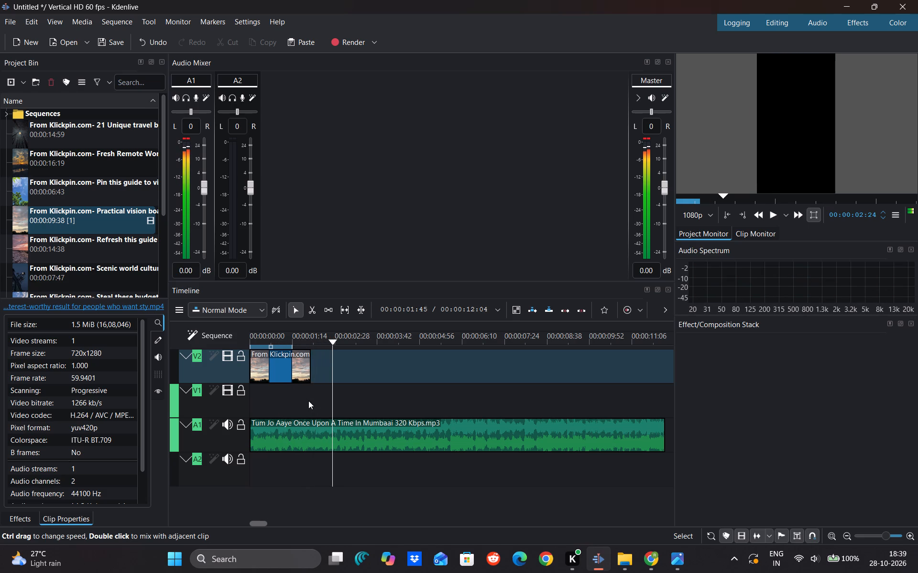
{"action": "left_click", "coordinate": [251, 407]}
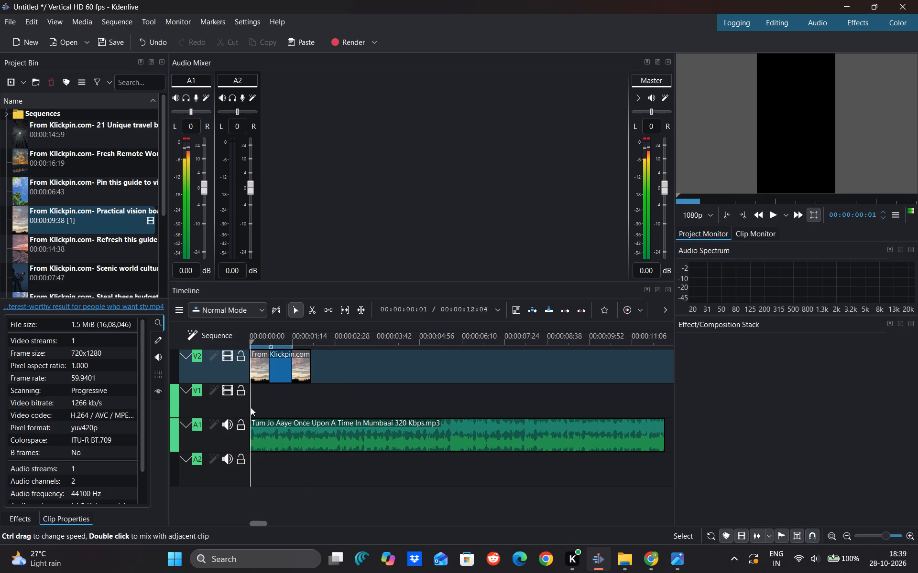
{"action": "key", "text": "space"}
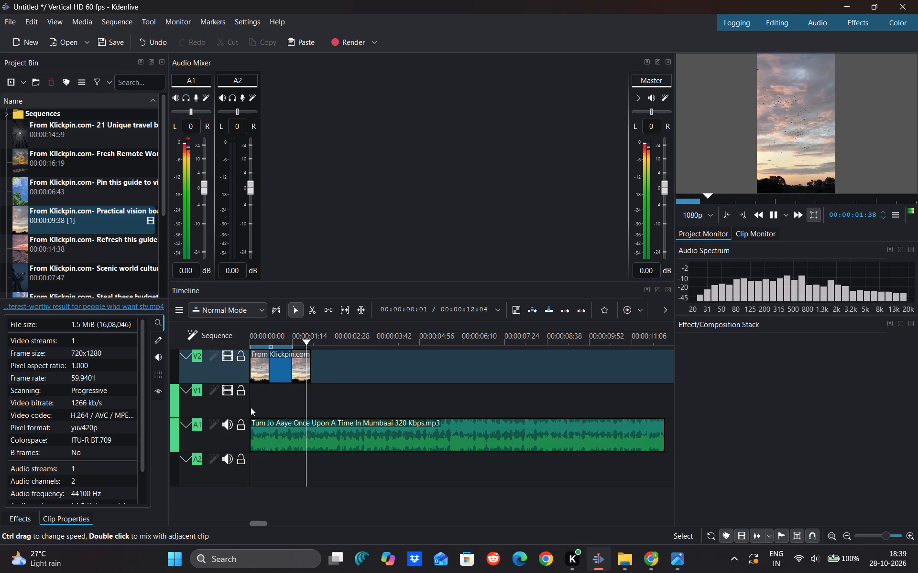
{"action": "key", "text": "space"}
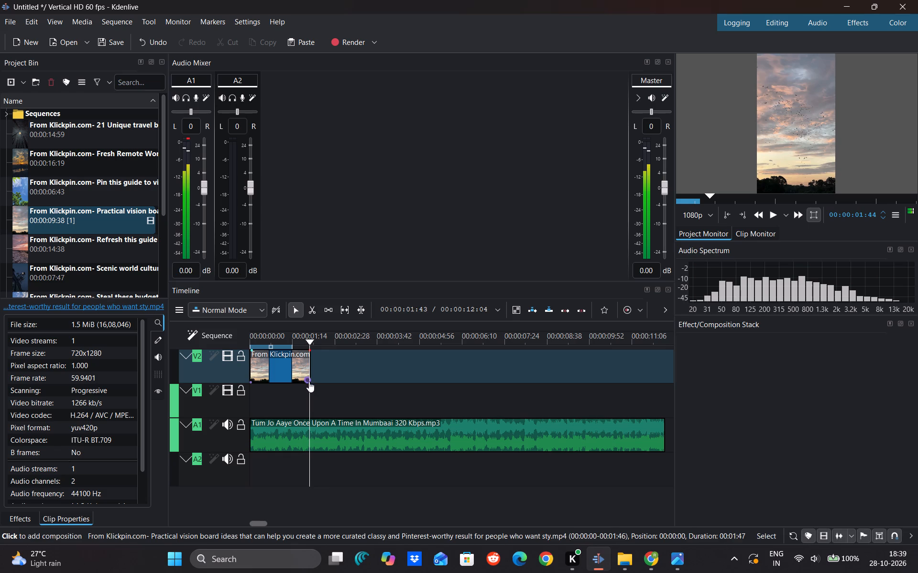
Add a Dissolve composition to the scenery clip on V2 and move it down to V1.
{"action": "left_click_drag", "start_coordinate": [309, 382], "coordinate": [304, 382]}
{"action": "left_click", "coordinate": [304, 382]}
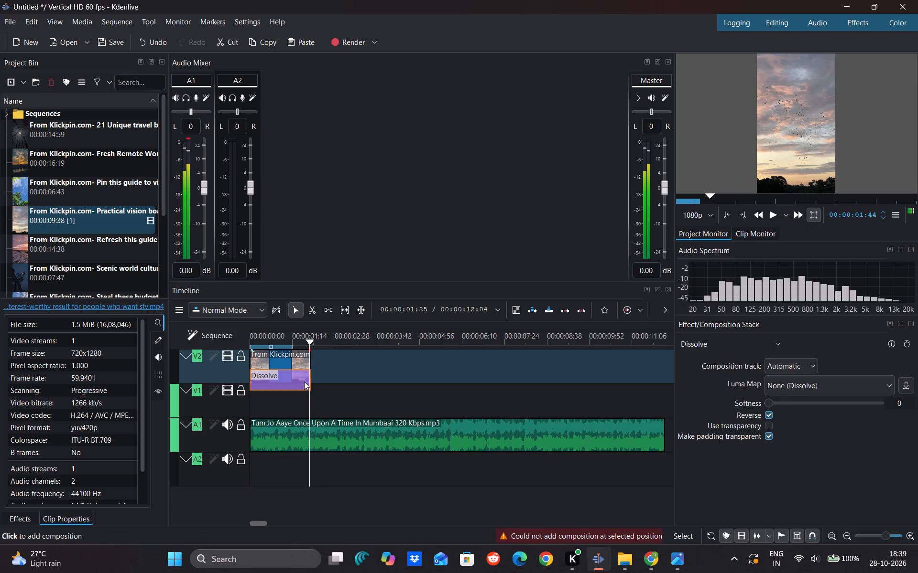
{"action": "left_click_drag", "start_coordinate": [299, 385], "coordinate": [292, 396]}
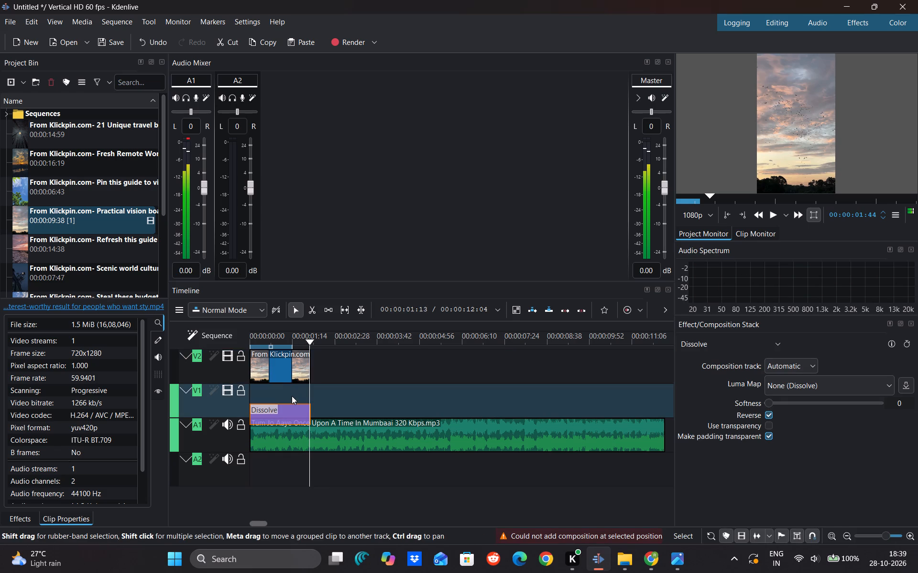
Delete the Dissolve composition from V1 beneath the opening scenery clip.
{"action": "left_click", "coordinate": [289, 405]}
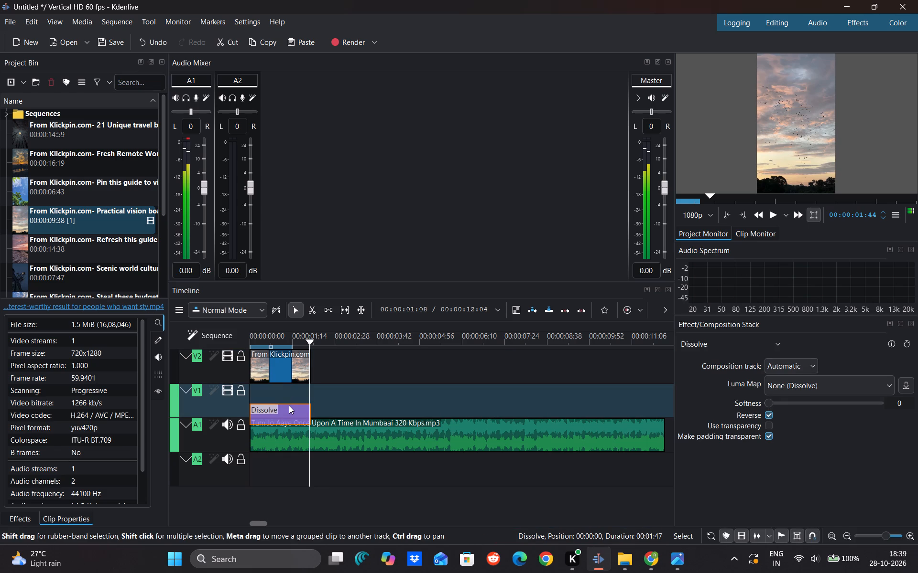
{"action": "right_click", "coordinate": [274, 406]}
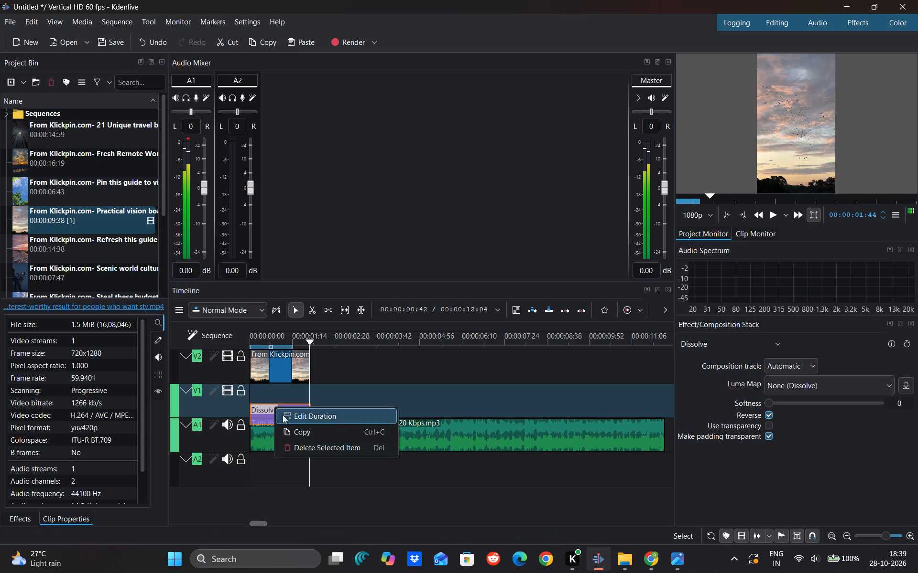
{"action": "left_click", "coordinate": [319, 452]}
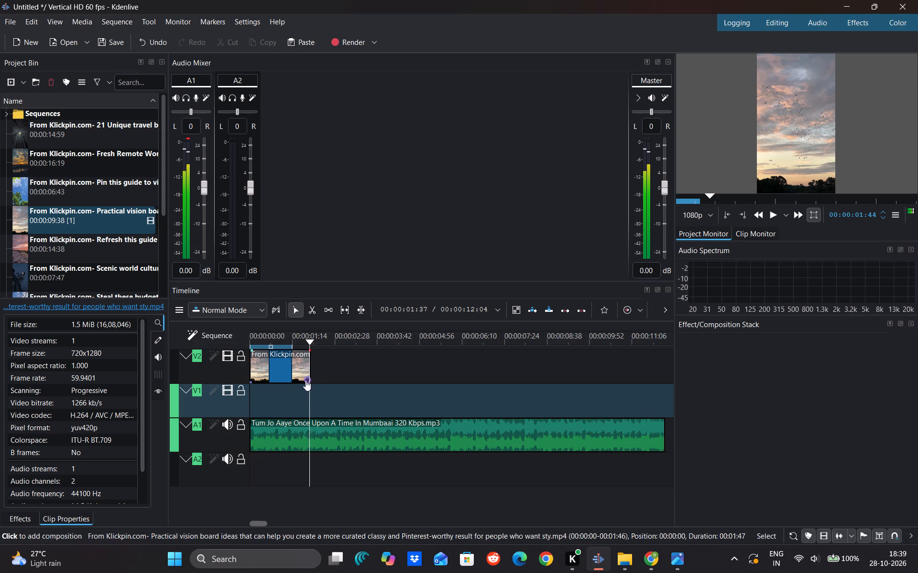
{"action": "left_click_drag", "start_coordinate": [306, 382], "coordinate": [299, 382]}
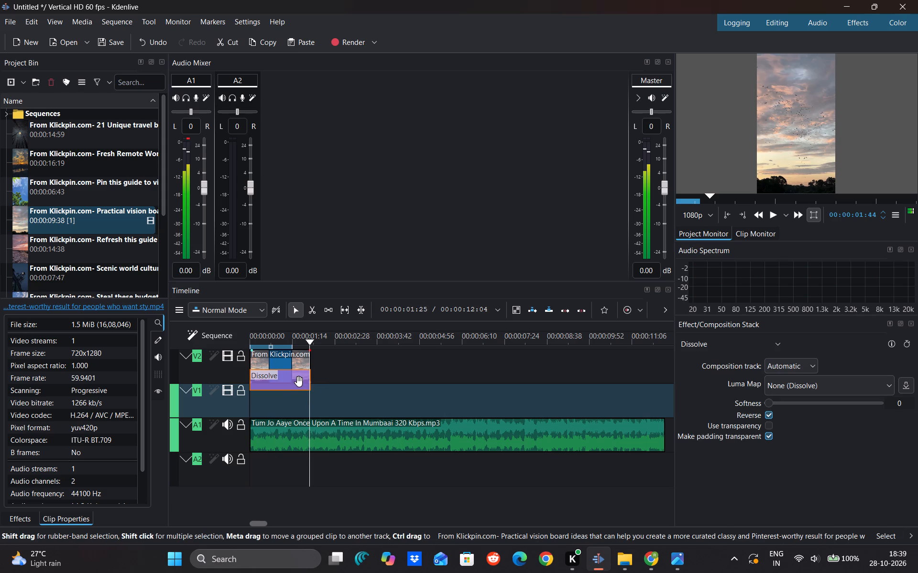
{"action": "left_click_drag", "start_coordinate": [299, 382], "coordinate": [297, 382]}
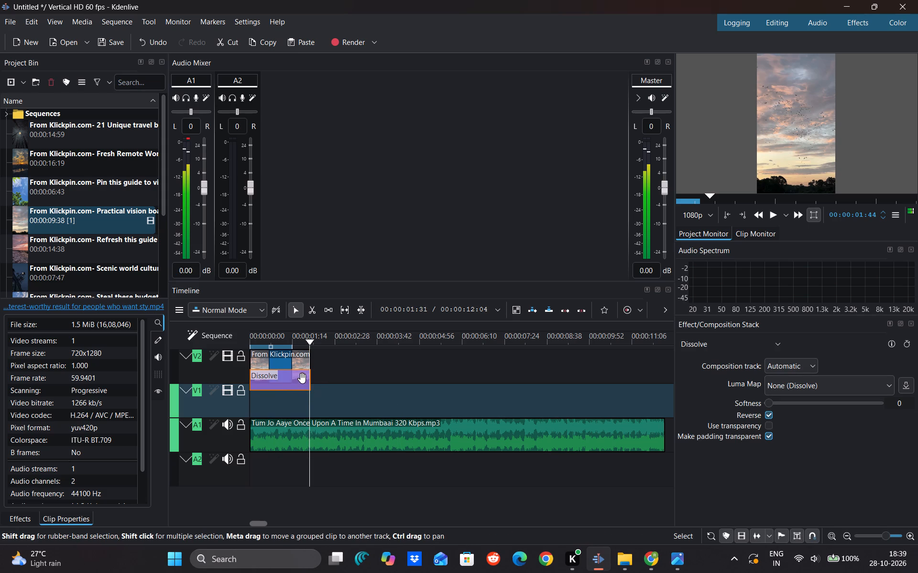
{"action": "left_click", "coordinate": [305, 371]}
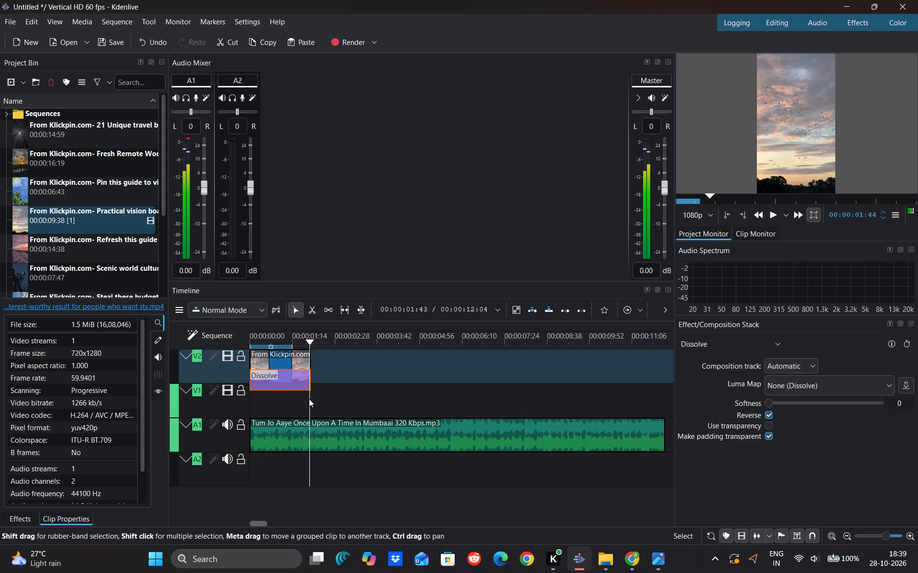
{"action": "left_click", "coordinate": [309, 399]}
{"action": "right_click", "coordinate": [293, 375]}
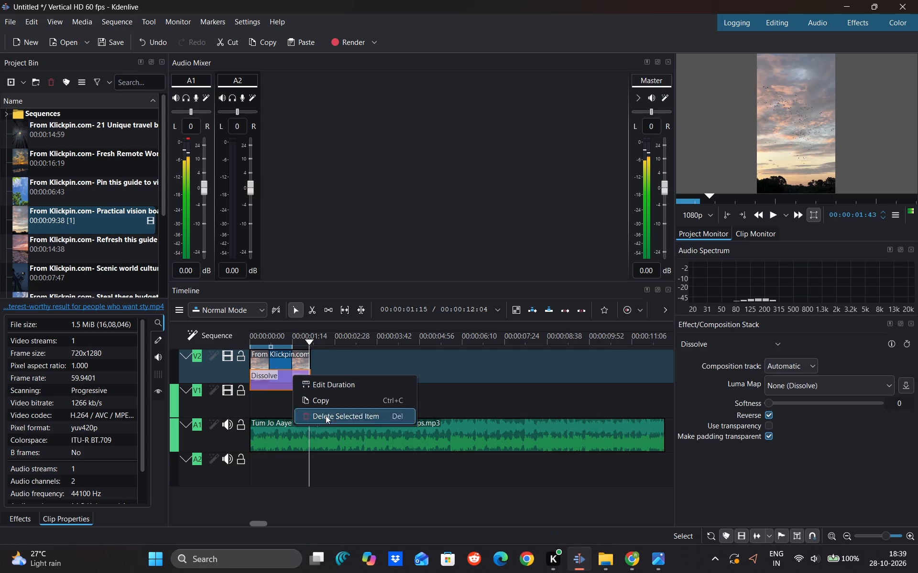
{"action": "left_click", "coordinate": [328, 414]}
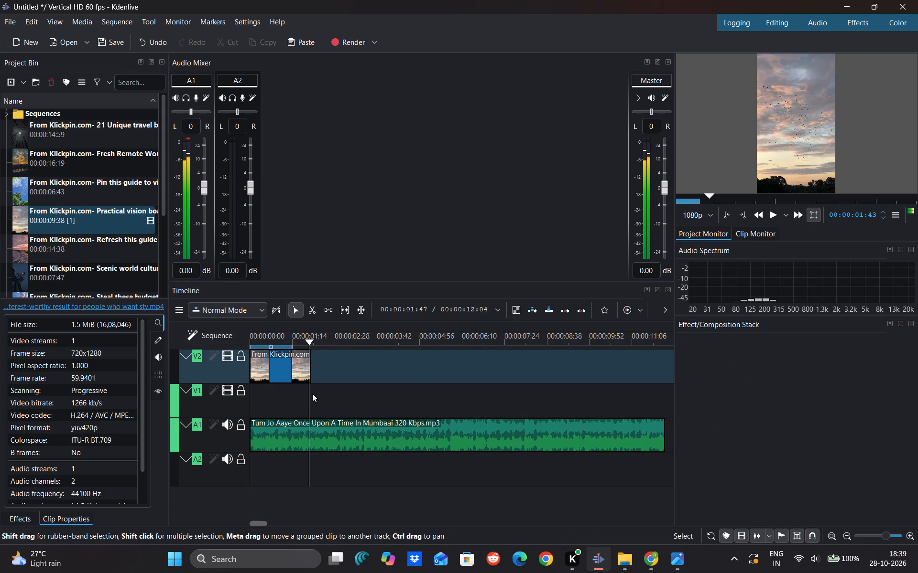
Replay the opening scenery clip with the song, trim its end on V2 to about 00:00:01:25, and preview the cut.
{"action": "left_click_drag", "start_coordinate": [308, 397], "coordinate": [243, 396]}
{"action": "key", "text": "space"}
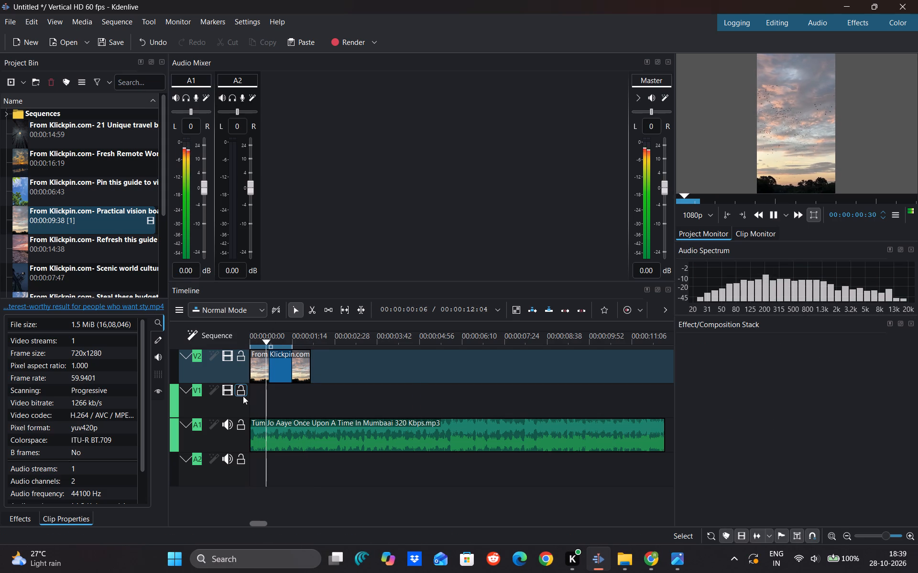
{"action": "key", "text": "space"}
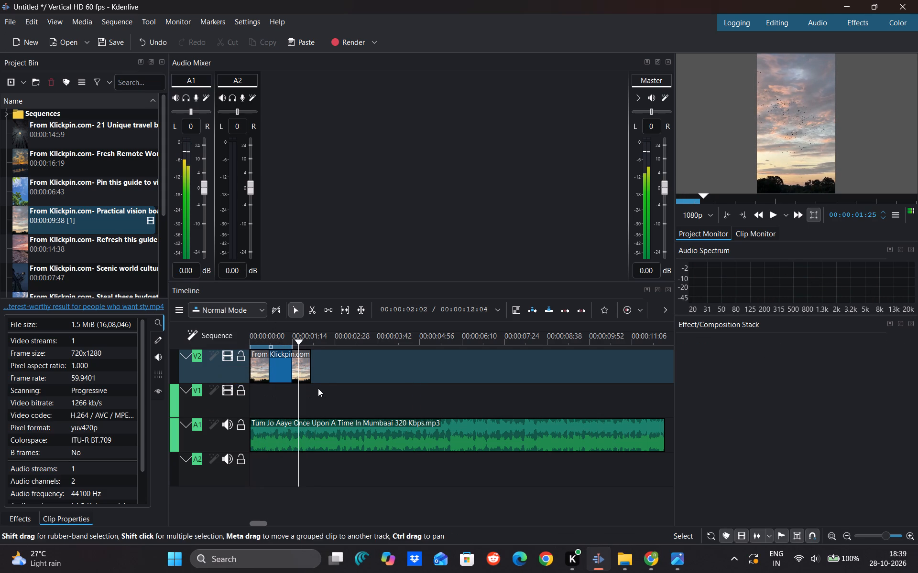
{"action": "left_click_drag", "start_coordinate": [309, 369], "coordinate": [301, 369]}
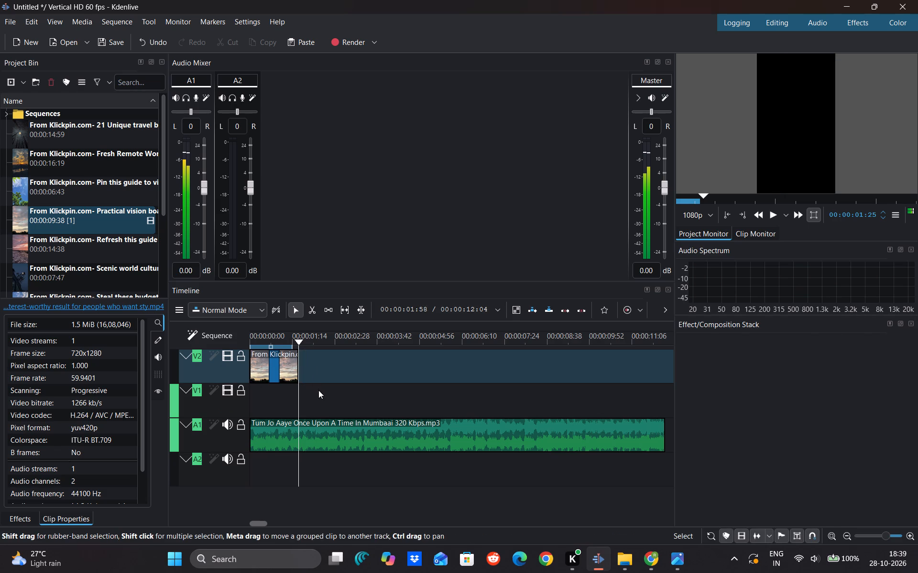
{"action": "left_click_drag", "start_coordinate": [331, 410], "coordinate": [221, 403]}
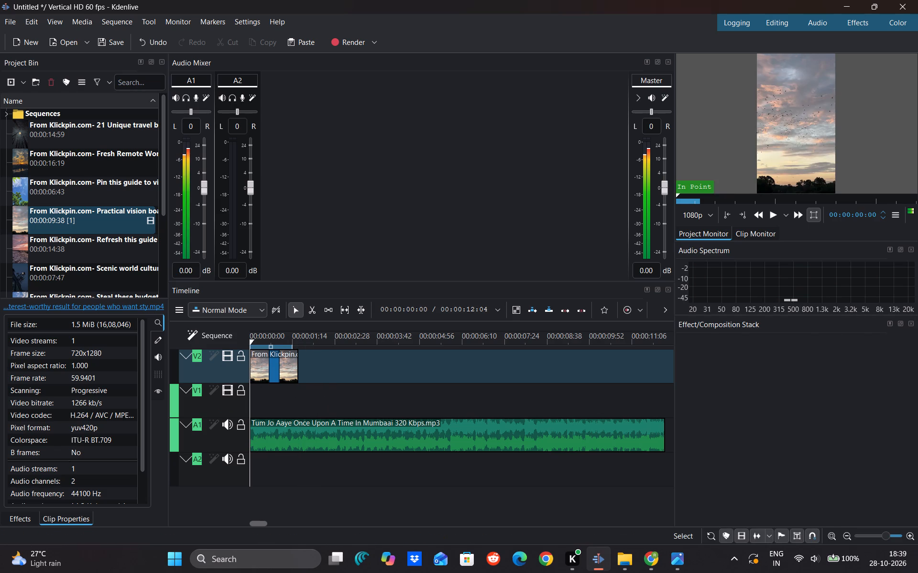
{"action": "key", "text": "space"}
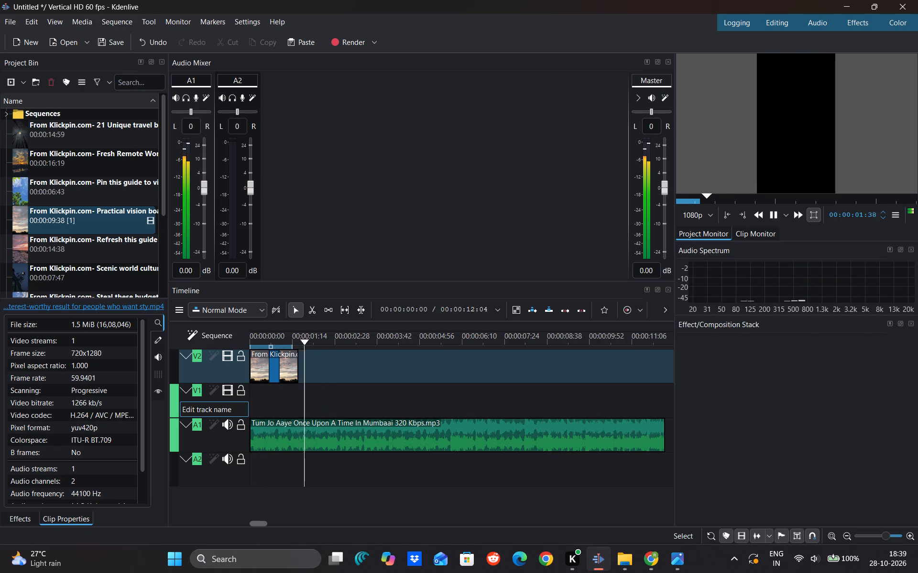
{"action": "key", "text": "space"}
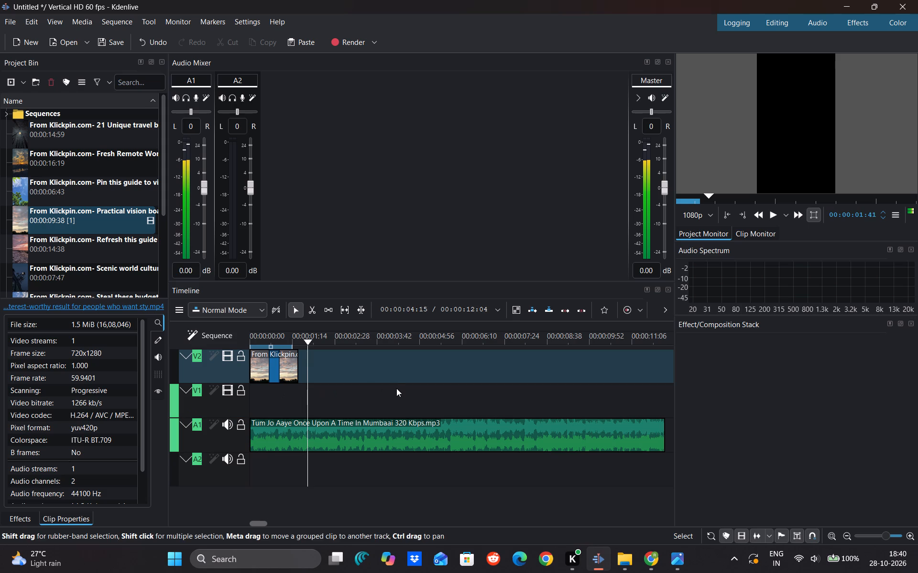
Place the "Refresh this guide" sunset beach clip on V2 directly against the end of the opening scenery clip.
{"action": "left_click_drag", "start_coordinate": [73, 238], "coordinate": [303, 364]}
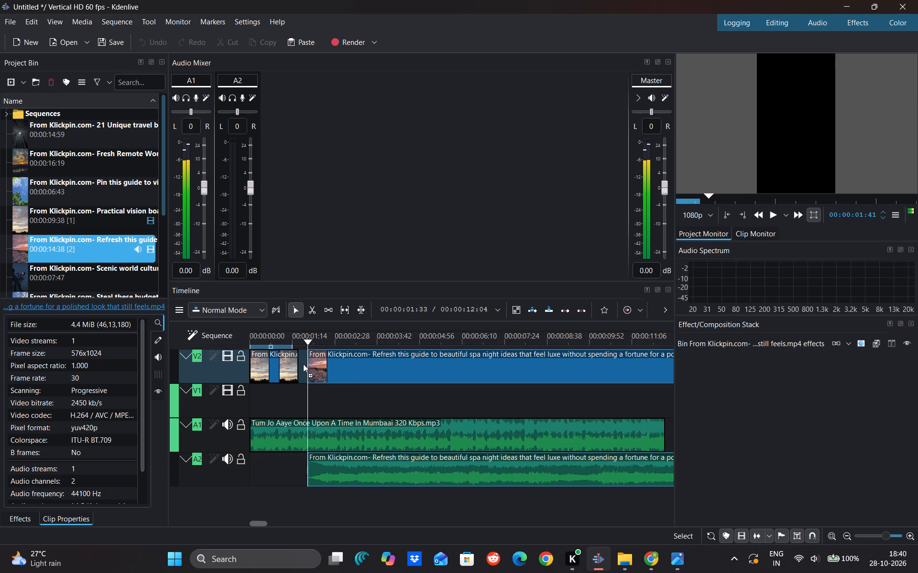
{"action": "left_click_drag", "start_coordinate": [303, 364], "coordinate": [299, 364]}
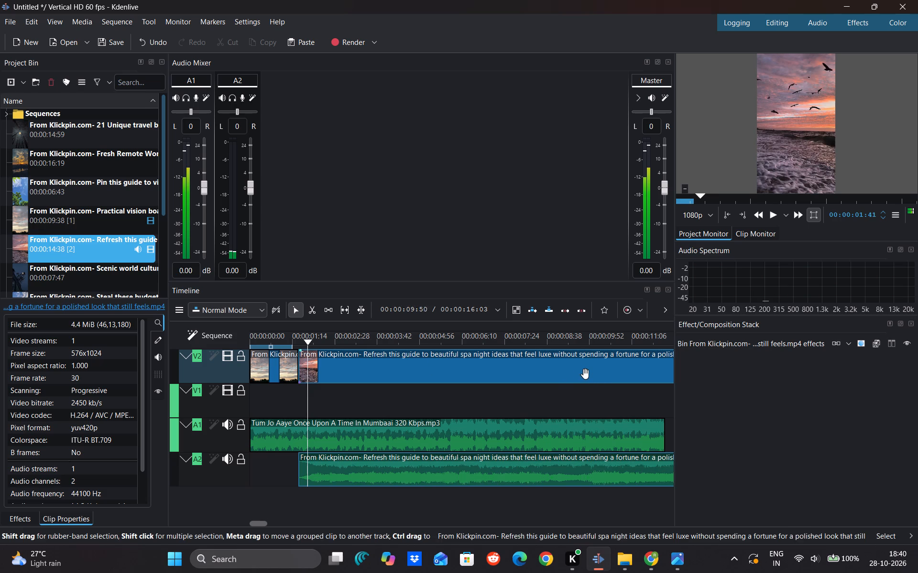
Trim the end of the sunset beach clip so it lasts about 00:00:04:50.
{"action": "scroll", "coordinate": [548, 417], "scroll_direction": "left", "scroll_amount": 3}
{"action": "left_click_drag", "start_coordinate": [618, 389], "coordinate": [786, 379]}
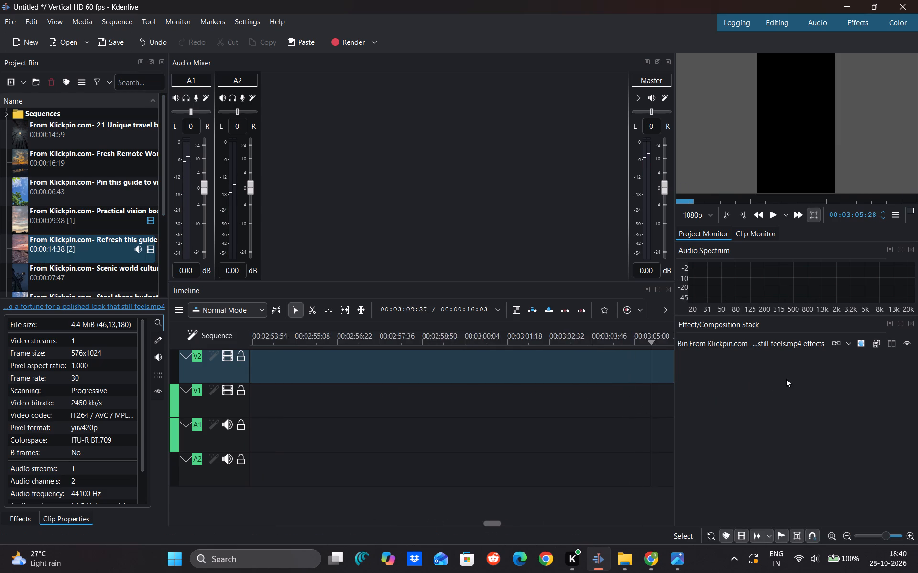
{"action": "left_click_drag", "start_coordinate": [786, 379], "coordinate": [718, 450]}
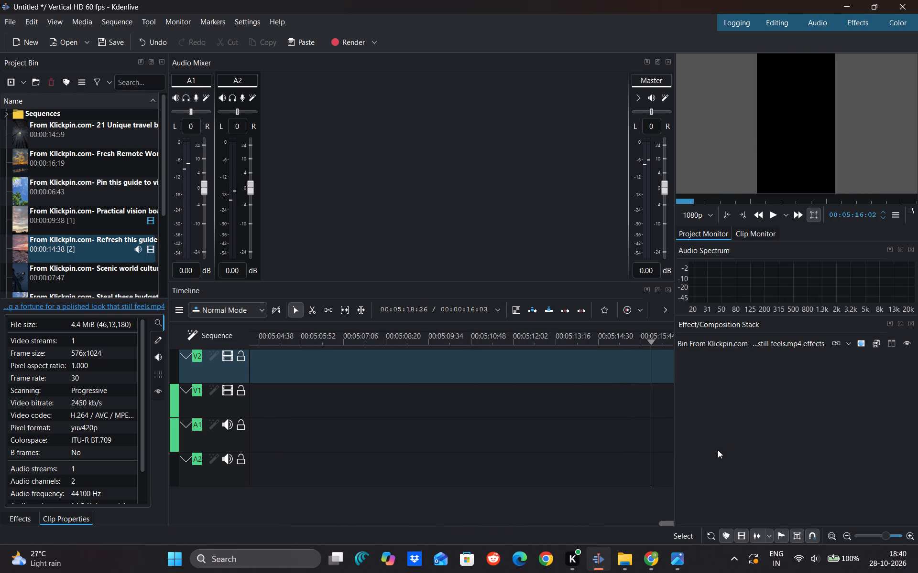
{"action": "left_click_drag", "start_coordinate": [718, 450], "coordinate": [761, 400]}
{"action": "left_click_drag", "start_coordinate": [761, 400], "coordinate": [220, 418]}
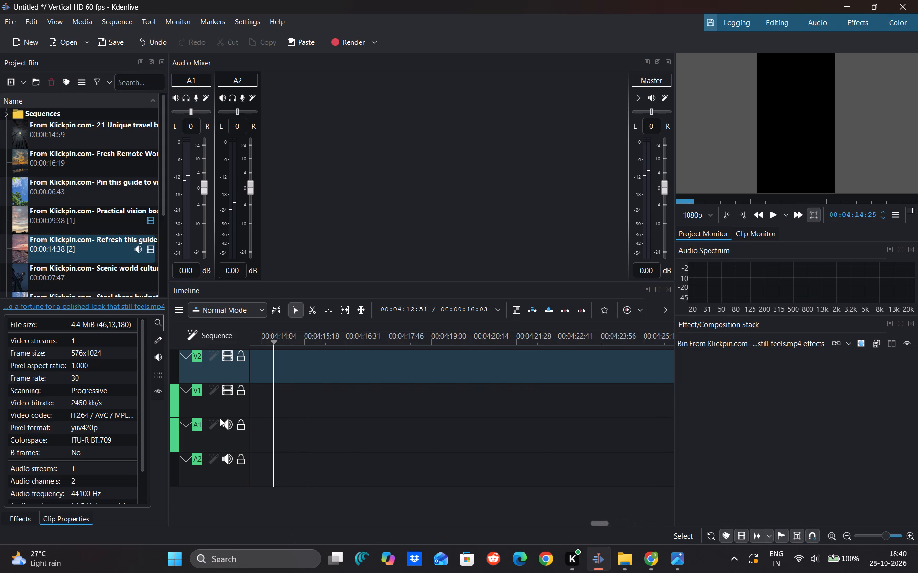
{"action": "left_click_drag", "start_coordinate": [220, 418], "coordinate": [83, 456]}
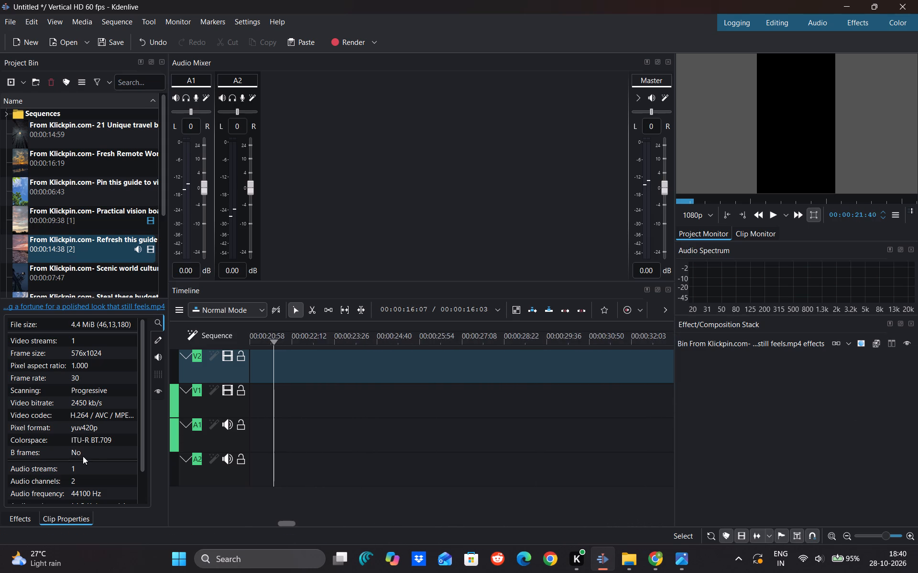
{"action": "left_click_drag", "start_coordinate": [83, 456], "coordinate": [328, 454]}
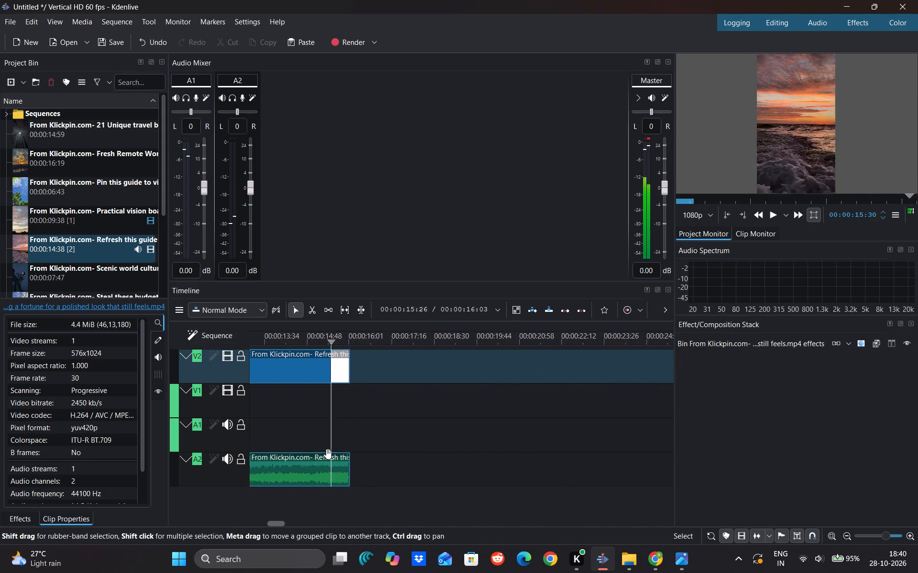
{"action": "left_click_drag", "start_coordinate": [328, 454], "coordinate": [431, 421]}
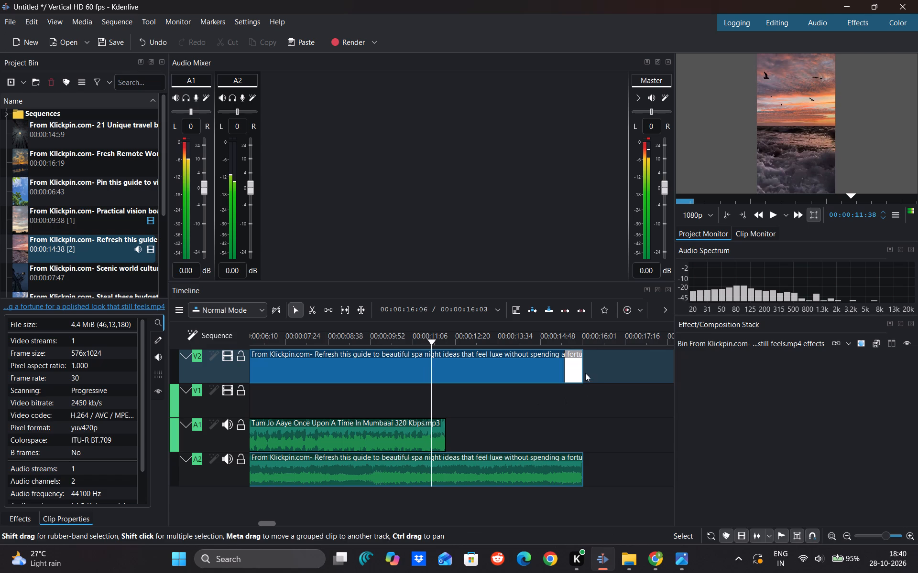
{"action": "left_click_drag", "start_coordinate": [582, 373], "coordinate": [199, 370]}
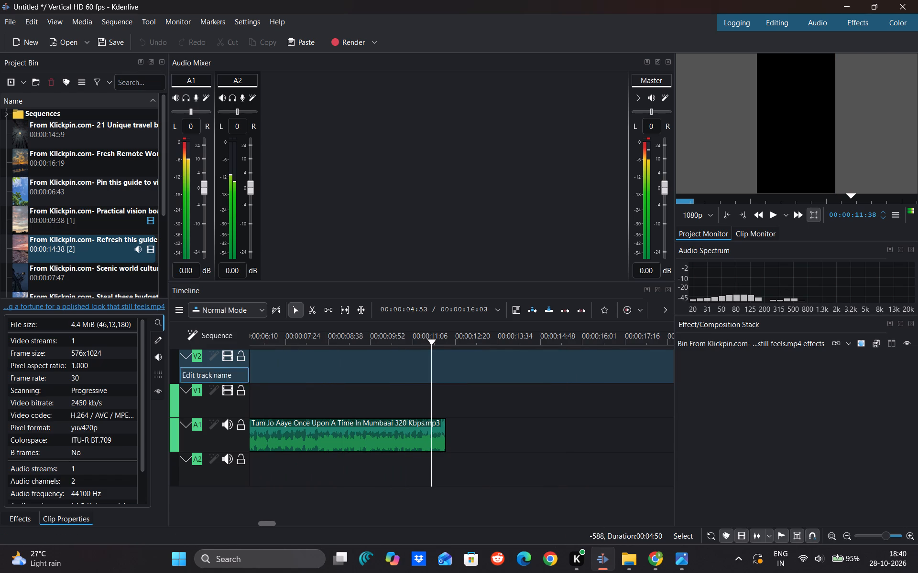
{"action": "left_click_drag", "start_coordinate": [199, 370], "coordinate": [256, 368]}
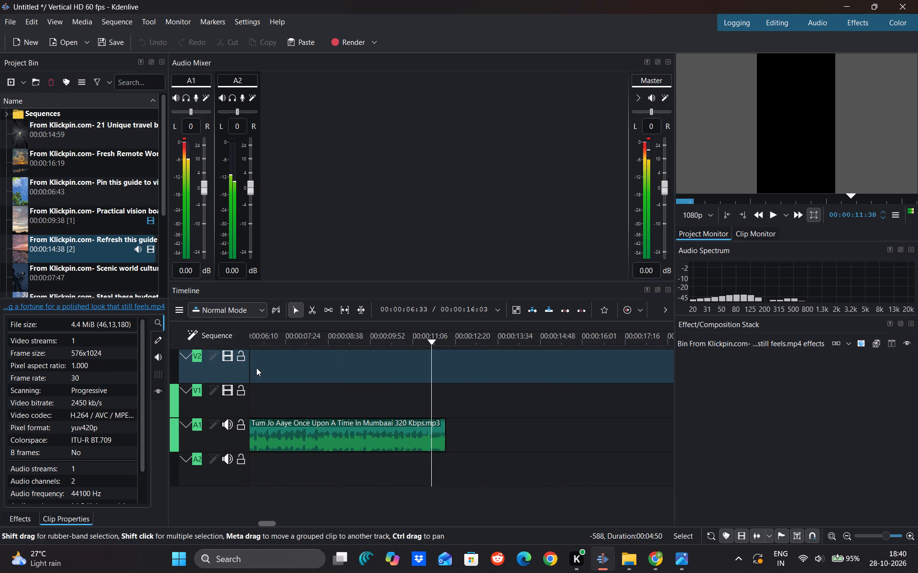
Shorten the sunset beach clip further so it ends at about 00:00:03:03 on the timeline.
{"action": "scroll", "coordinate": [300, 409], "scroll_direction": "right", "scroll_amount": 2}
{"action": "left_click_drag", "start_coordinate": [300, 409], "coordinate": [110, 404]}
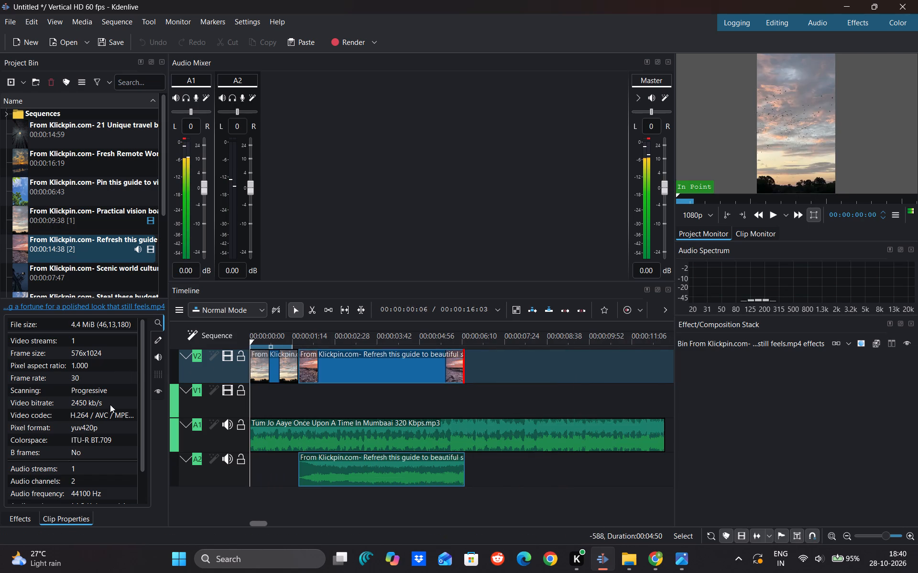
{"action": "left_click_drag", "start_coordinate": [110, 404], "coordinate": [389, 391]}
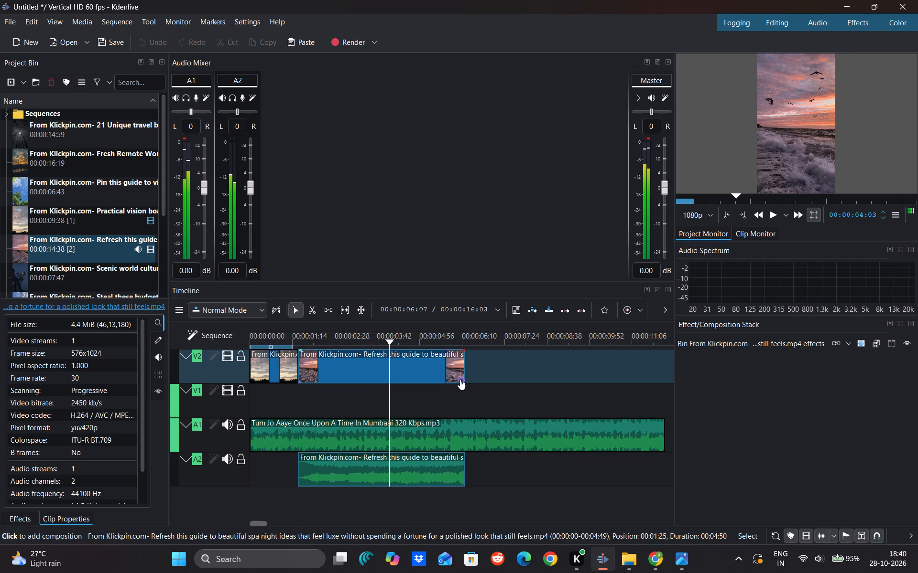
{"action": "left_click_drag", "start_coordinate": [463, 373], "coordinate": [439, 373]}
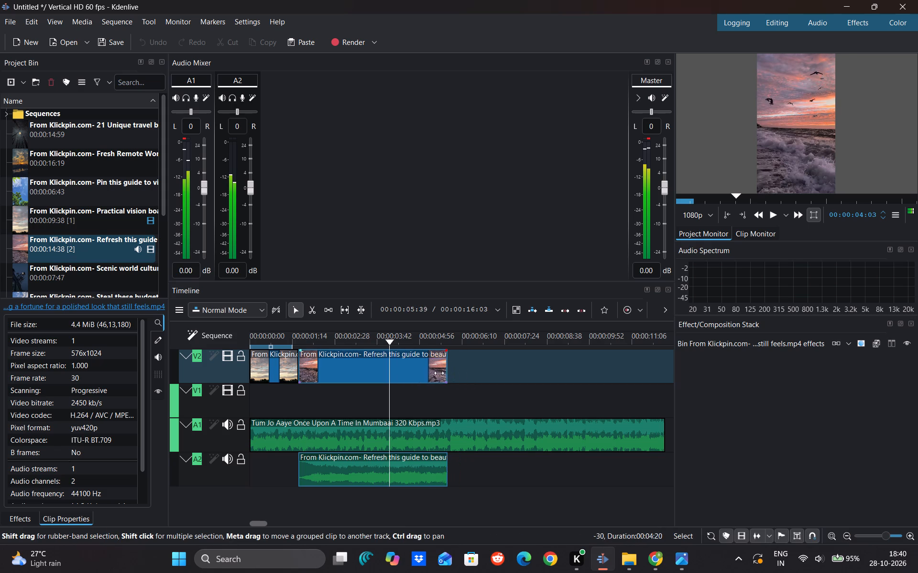
{"action": "left_click_drag", "start_coordinate": [439, 373], "coordinate": [355, 376]}
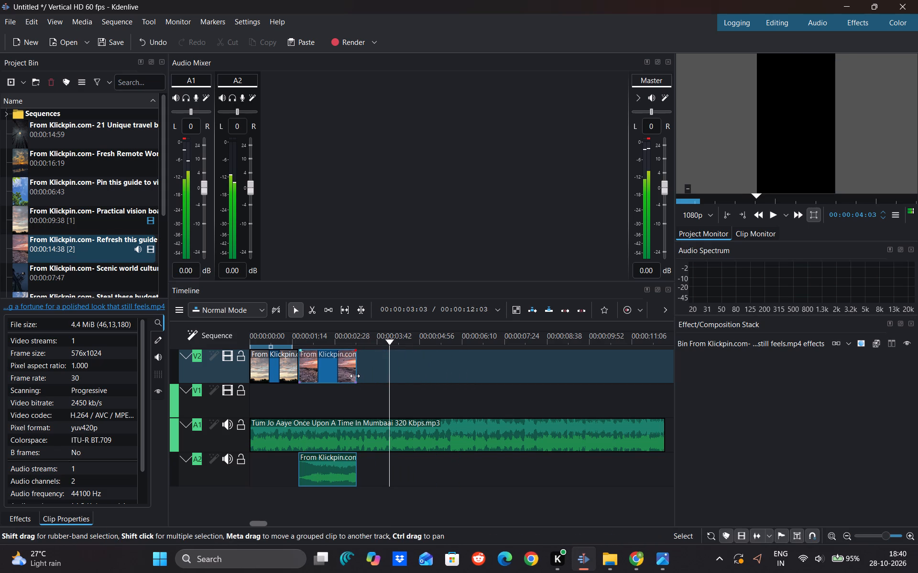
Replay the sunset beach section with the song and trim that clip's end on V2 to about 00:00:02:57.
{"action": "left_click_drag", "start_coordinate": [341, 397], "coordinate": [304, 404]}
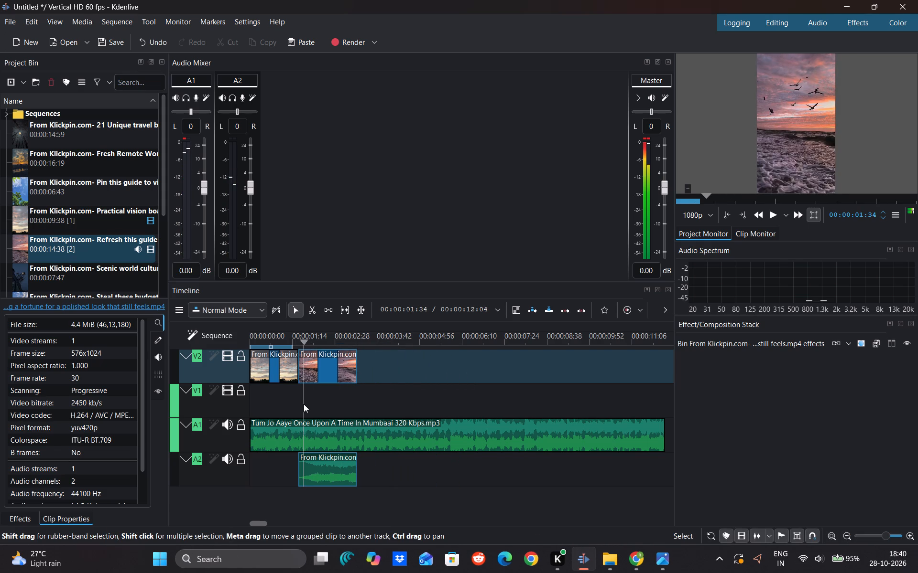
{"action": "left_click_drag", "start_coordinate": [304, 404], "coordinate": [285, 410]}
{"action": "left_click_drag", "start_coordinate": [285, 410], "coordinate": [233, 405]}
{"action": "key", "text": "space"}
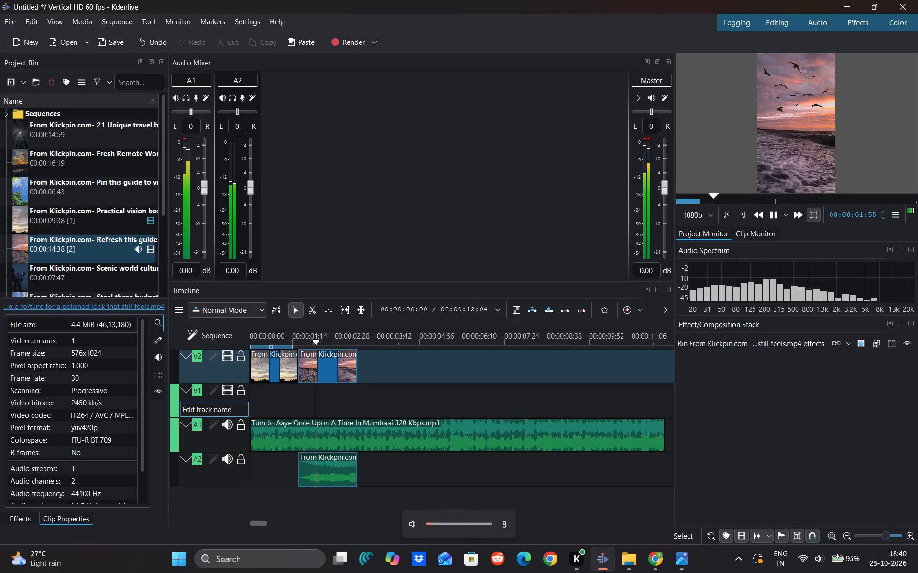
{"action": "key", "text": "space"}
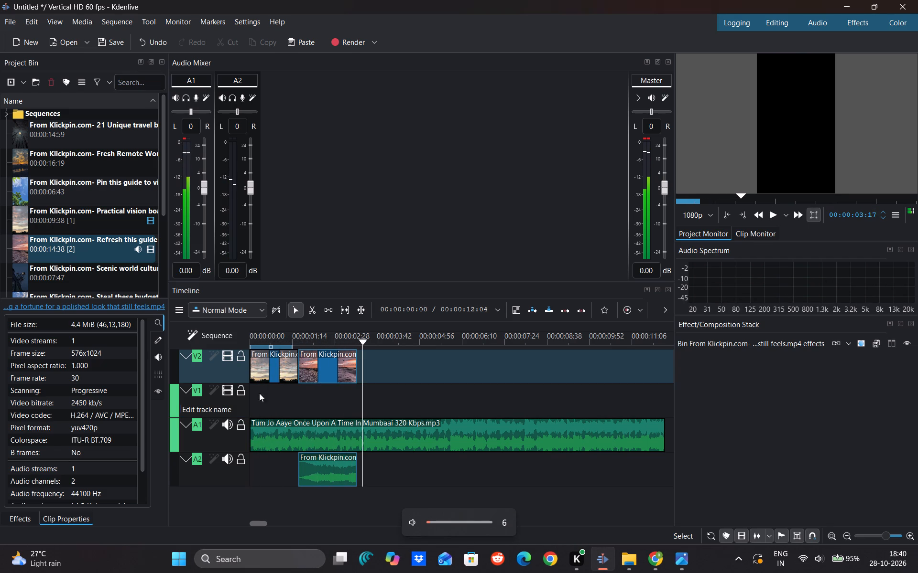
{"action": "left_click_drag", "start_coordinate": [312, 400], "coordinate": [175, 417]}
{"action": "key", "text": "space"}
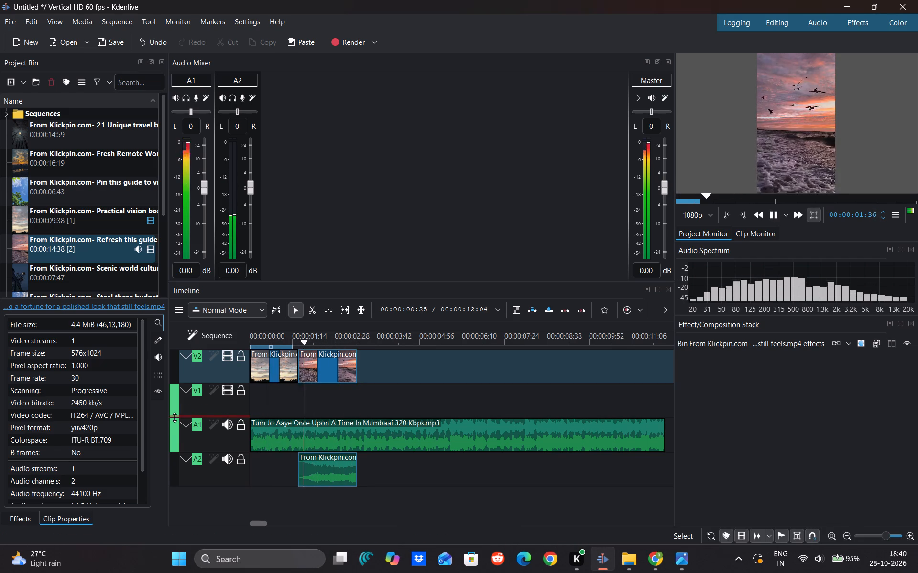
{"action": "key", "text": "space"}
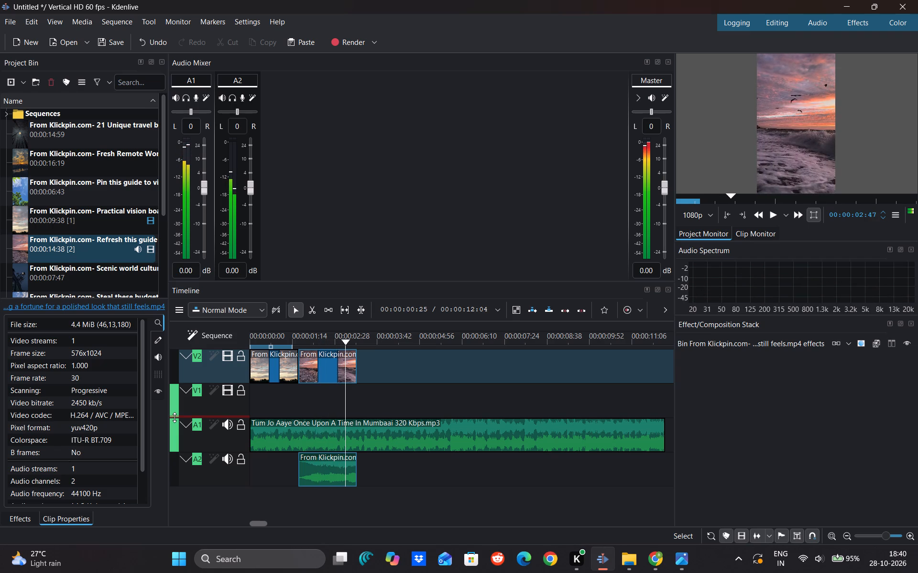
{"action": "key", "text": "space"}
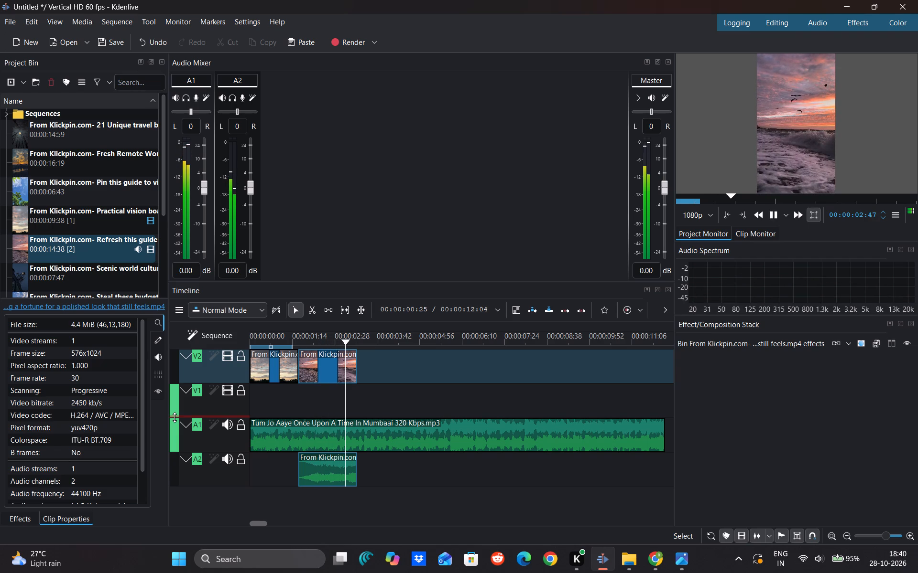
{"action": "key", "text": "space"}
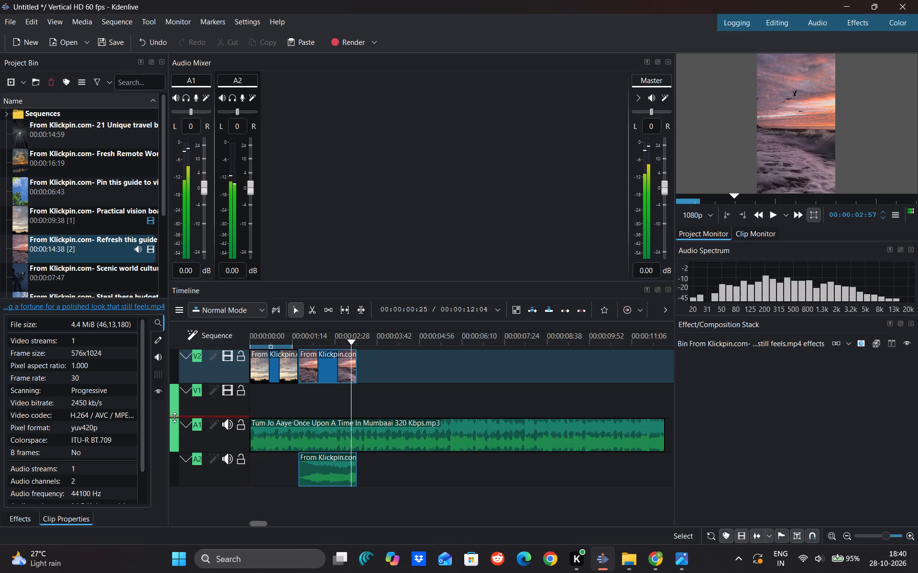
{"action": "left_click", "coordinate": [355, 365]}
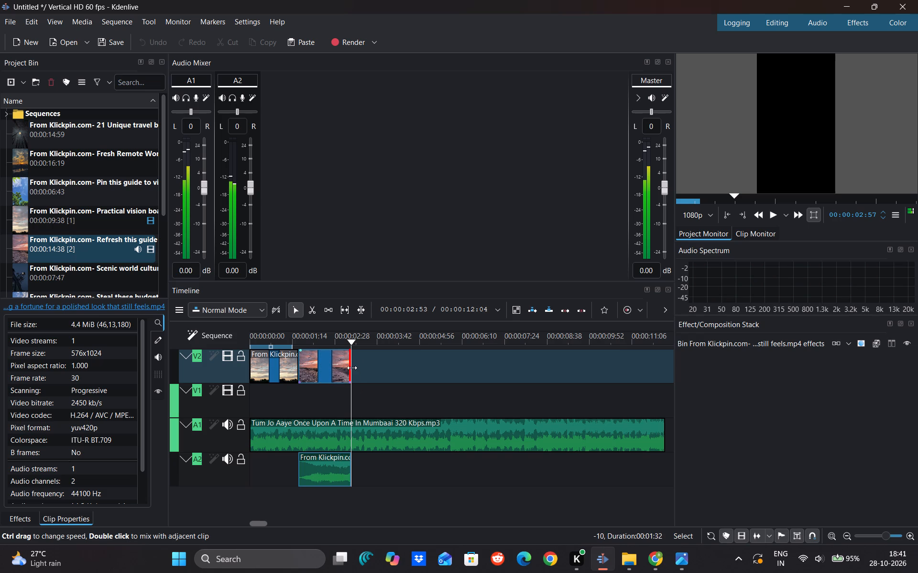
Play the edit from near the start to check the sunset beach clip's new cut against the song.
{"action": "left_click", "coordinate": [359, 399]}
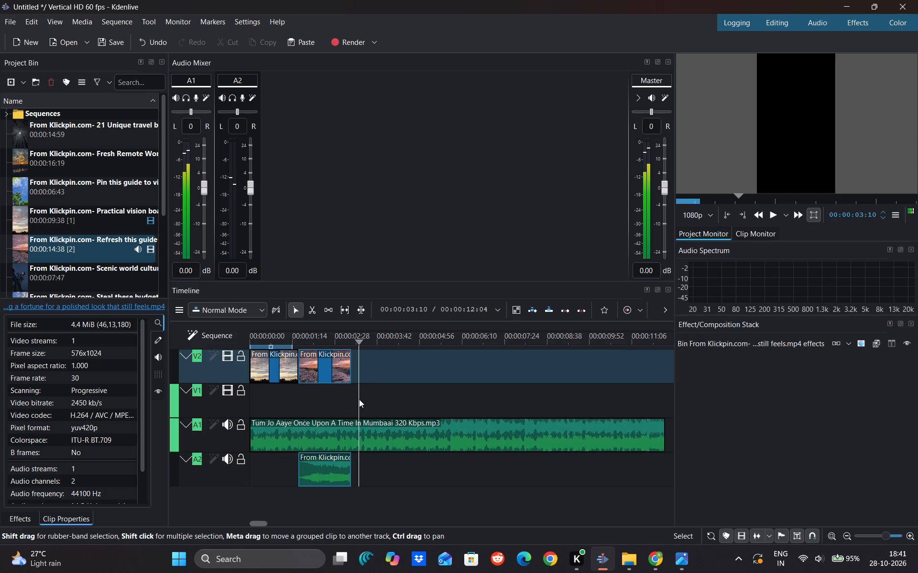
{"action": "left_click_drag", "start_coordinate": [359, 399], "coordinate": [158, 420]}
{"action": "key", "text": "space"}
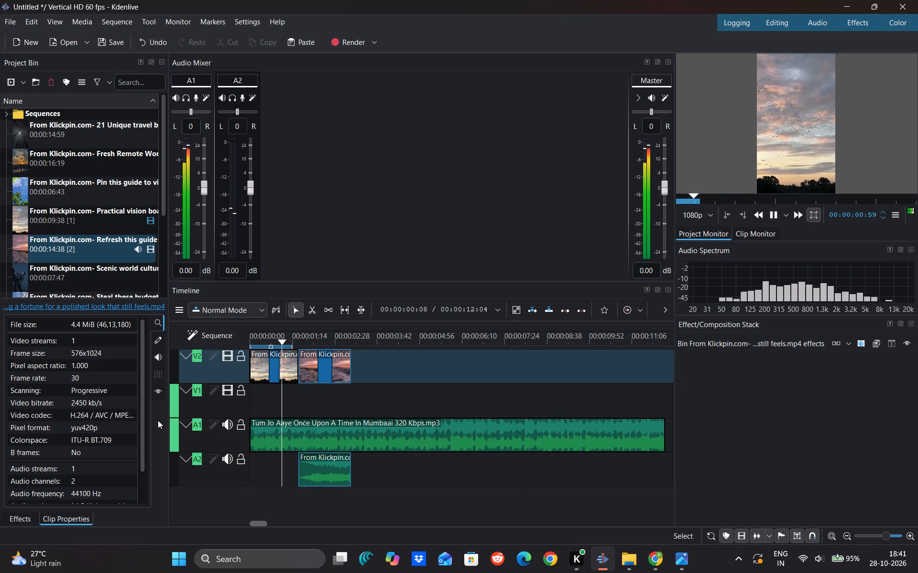
{"action": "key", "text": "space"}
{"action": "key", "text": "space"}
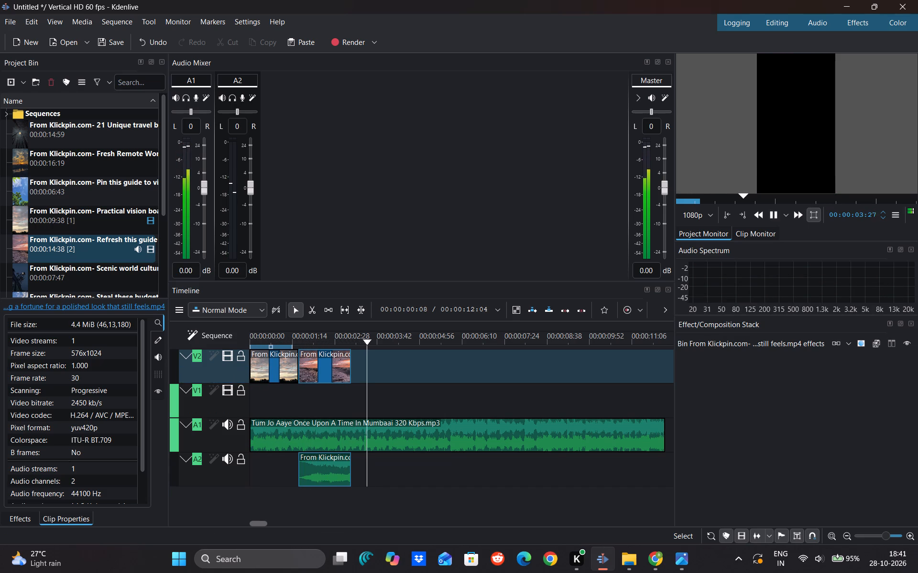
{"action": "key", "text": "space"}
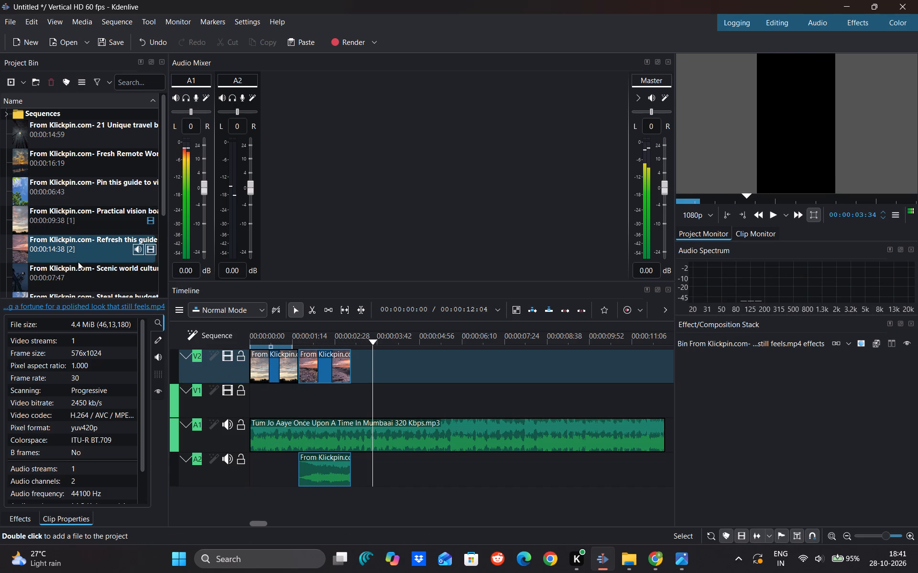
Place the "Pin this guide" blue-sky clip on V2 directly after the sunset beach clip and shorten it to about 1.5 seconds.
{"action": "left_click_drag", "start_coordinate": [87, 197], "coordinate": [358, 362]}
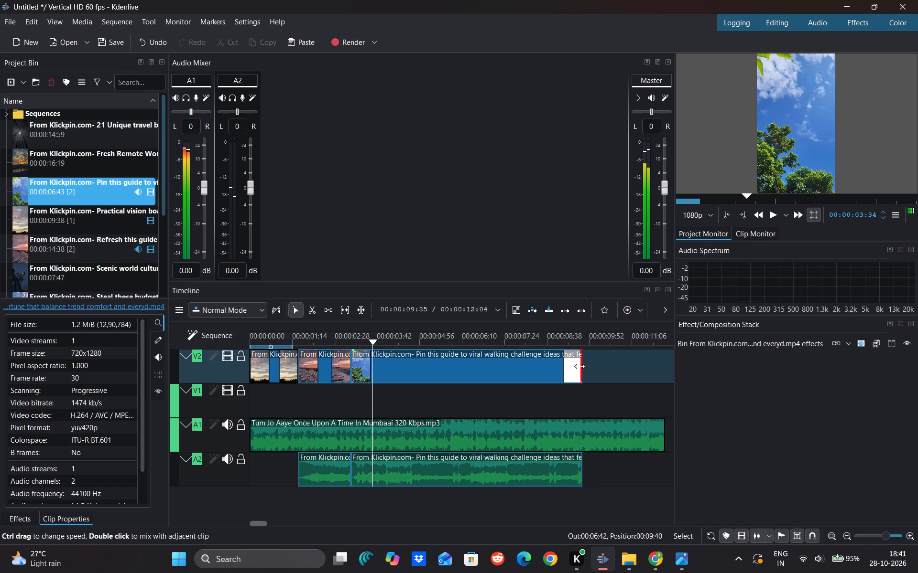
{"action": "left_click_drag", "start_coordinate": [579, 366], "coordinate": [387, 377]}
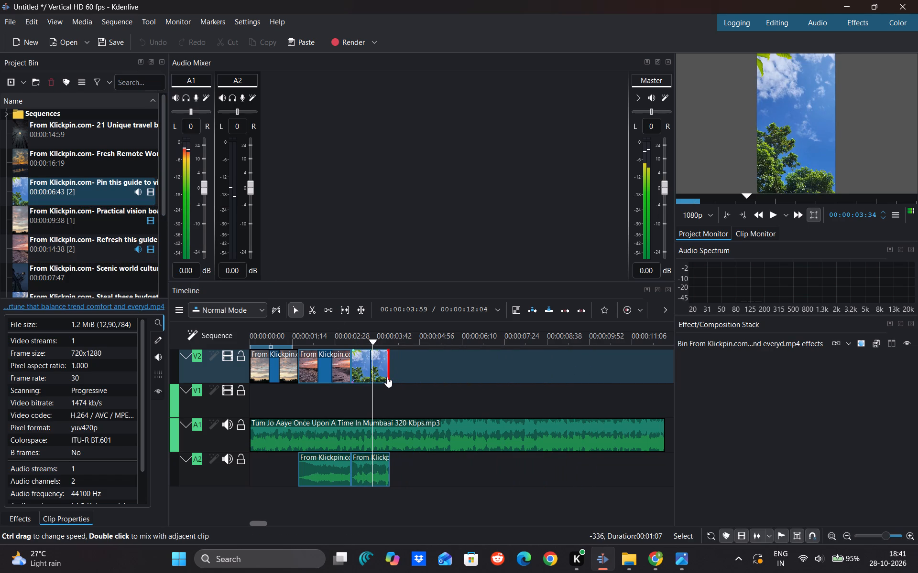
{"action": "left_click_drag", "start_coordinate": [387, 377], "coordinate": [392, 377]}
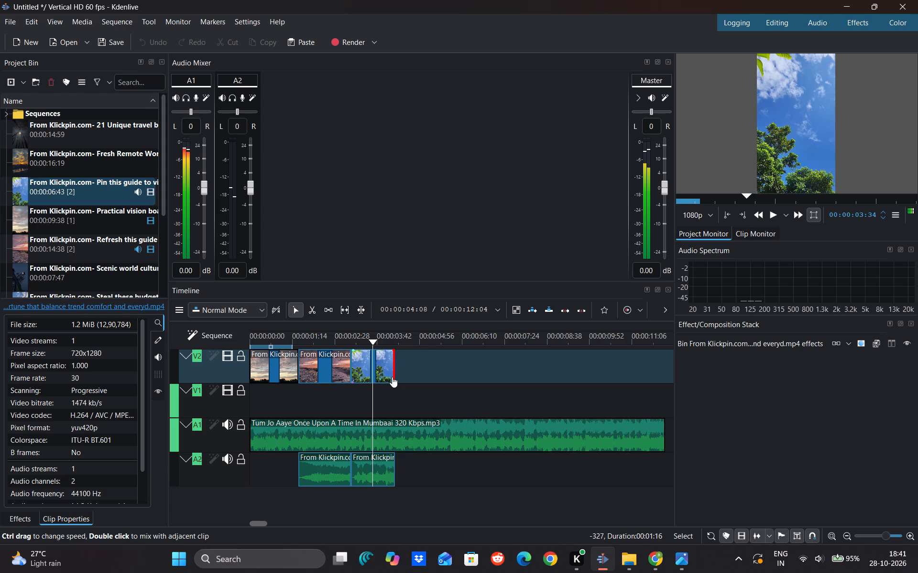
{"action": "left_click_drag", "start_coordinate": [392, 377], "coordinate": [398, 377]}
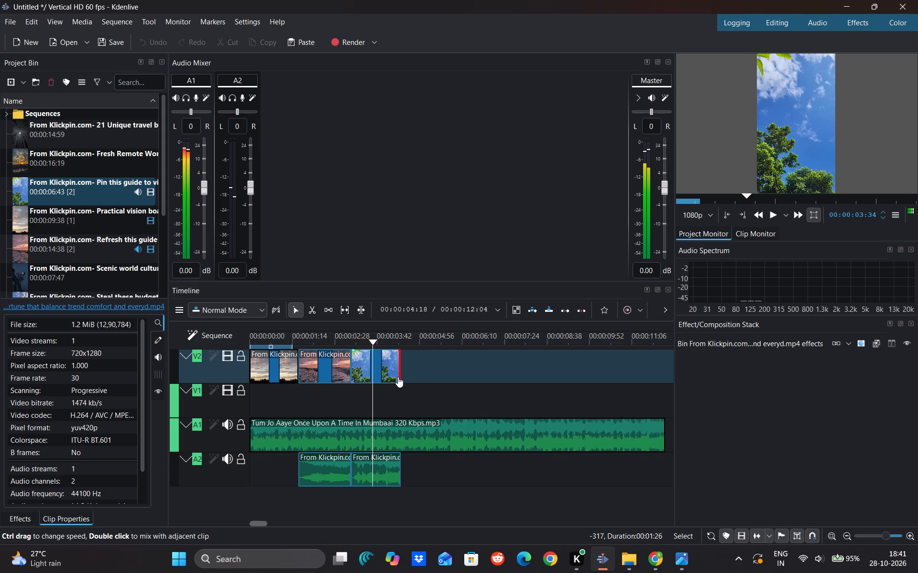
{"action": "left_click_drag", "start_coordinate": [398, 377], "coordinate": [400, 377]}
Replay the sunset beach and blue-sky clips with the song to check the timing of both cuts.
{"action": "left_click_drag", "start_coordinate": [383, 393], "coordinate": [329, 400]}
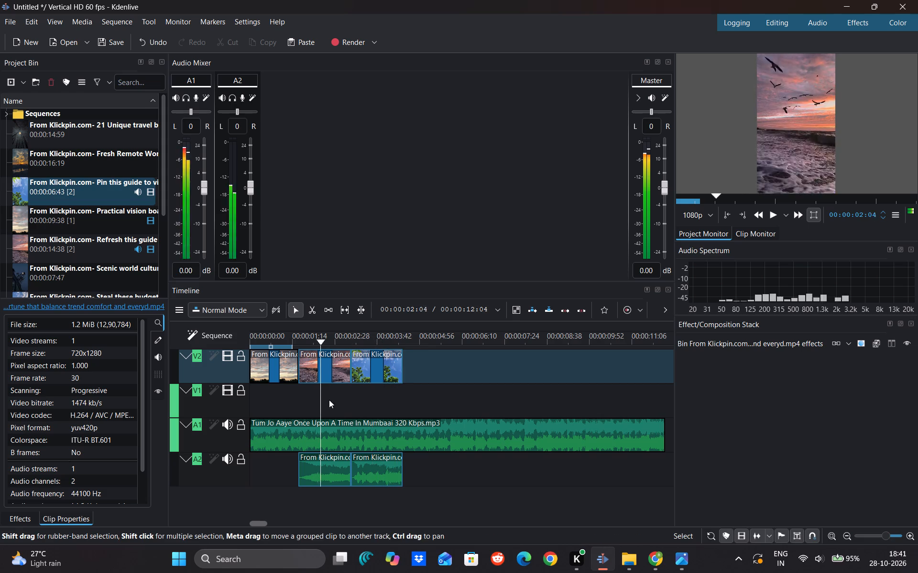
{"action": "left_click_drag", "start_coordinate": [329, 400], "coordinate": [349, 400]}
{"action": "key", "text": "space"}
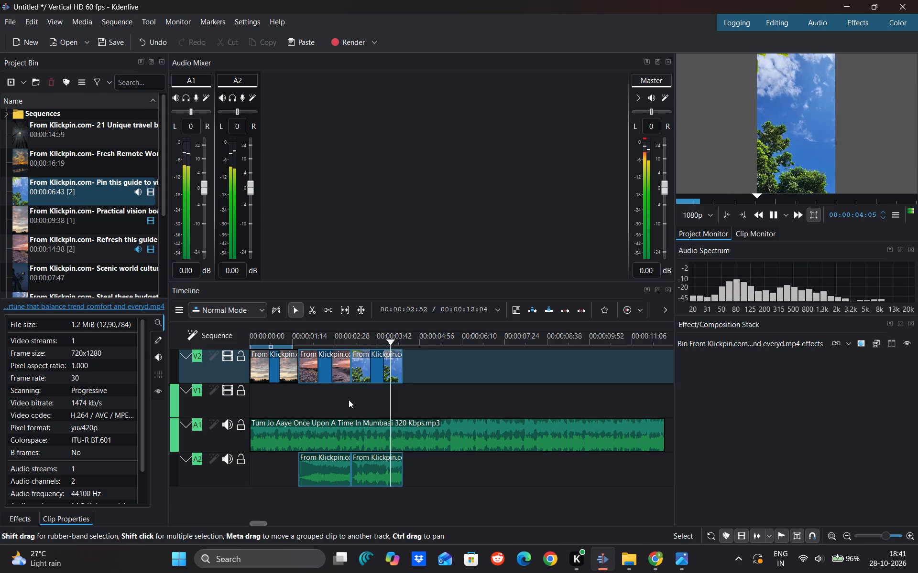
{"action": "key", "text": "space"}
{"action": "left_click_drag", "start_coordinate": [409, 392], "coordinate": [389, 397]}
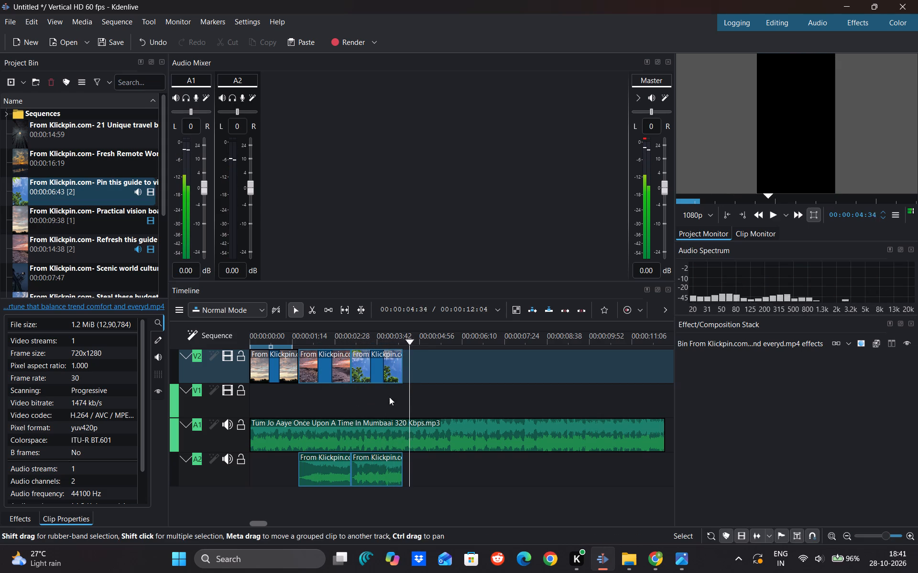
{"action": "left_click_drag", "start_coordinate": [389, 397], "coordinate": [306, 409]}
{"action": "key", "text": "space"}
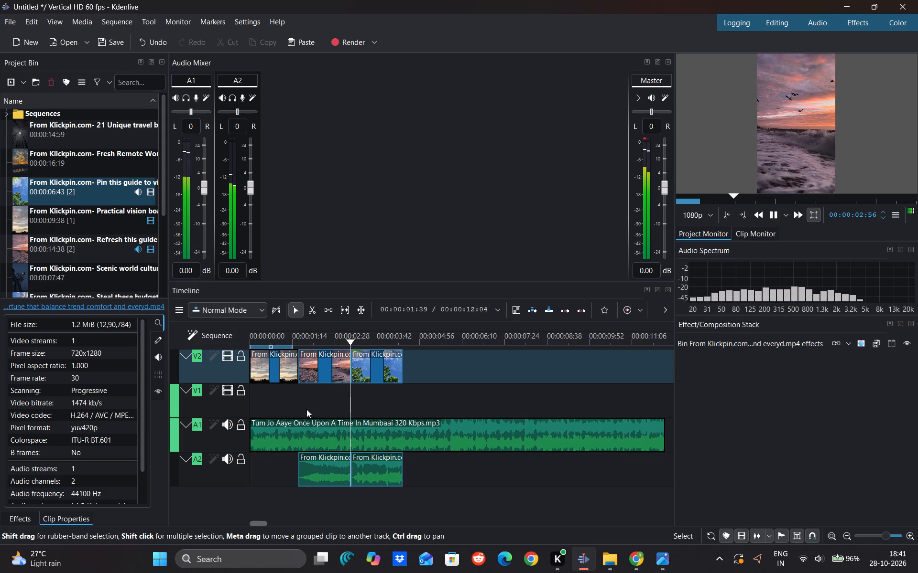
{"action": "key", "text": "space"}
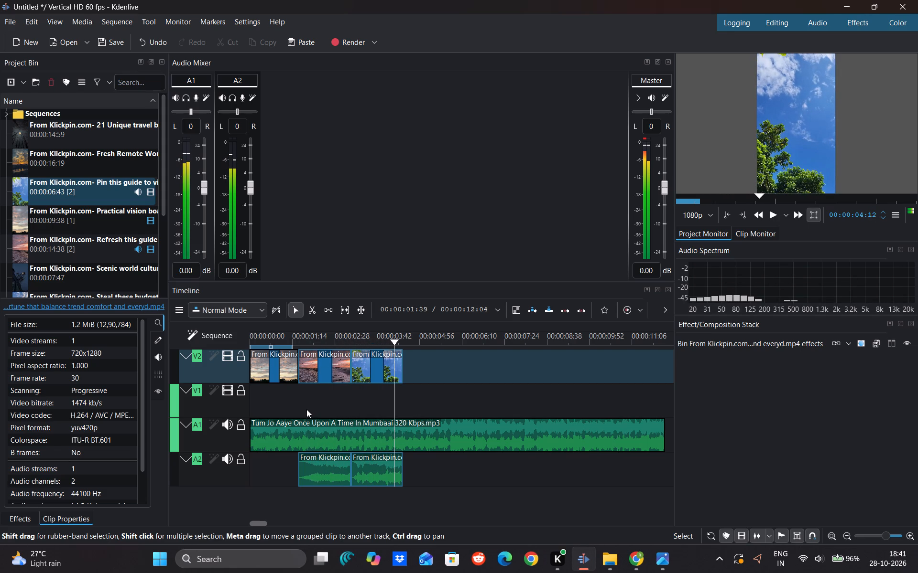
{"action": "key", "text": "space"}
{"action": "key", "text": "space"}
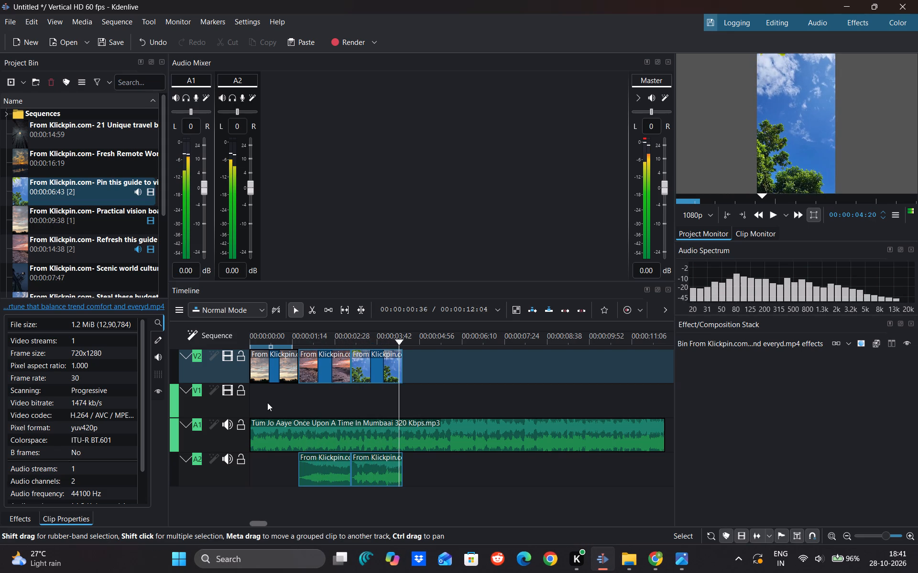
{"action": "key", "text": "space"}
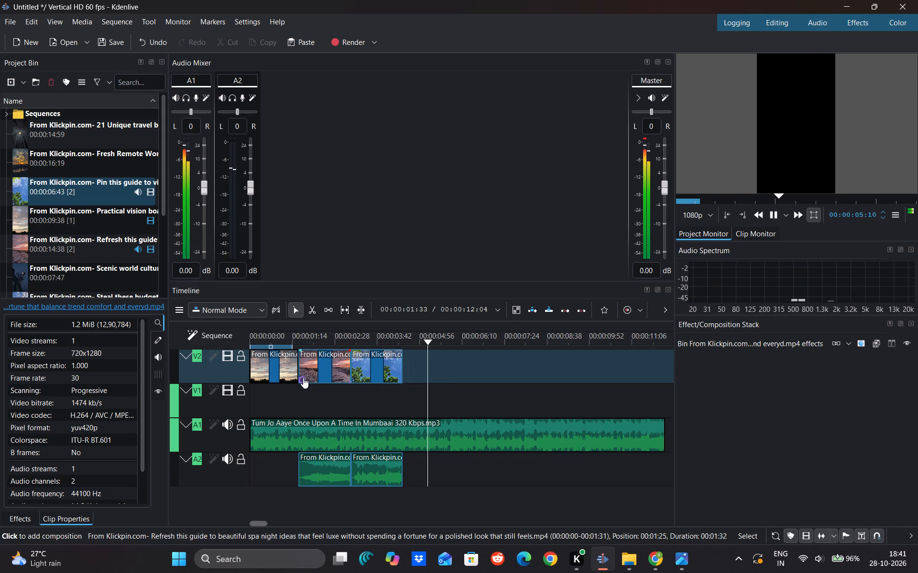
Replay the blue-sky clip through its end to check where its cut falls in the song.
{"action": "left_click_drag", "start_coordinate": [330, 396], "coordinate": [324, 396]}
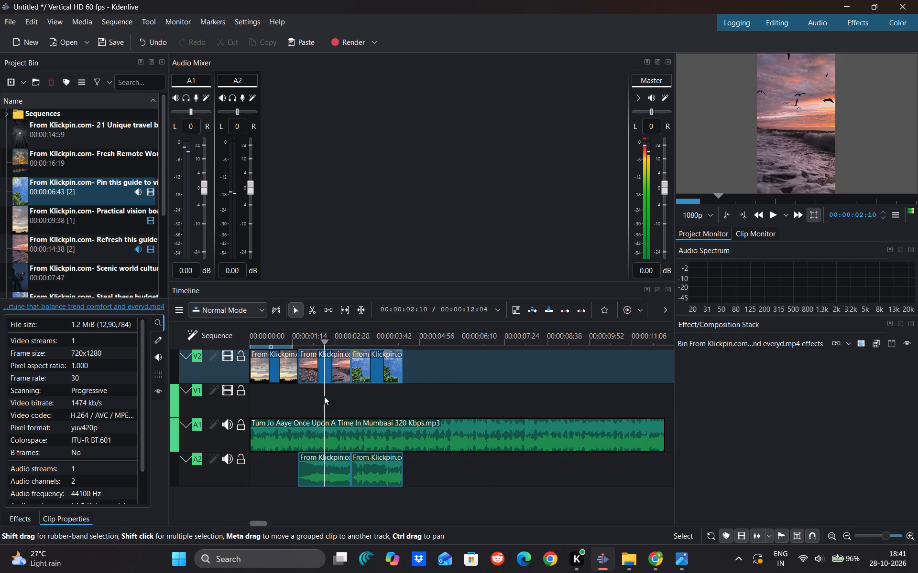
{"action": "left_click_drag", "start_coordinate": [324, 396], "coordinate": [365, 399]}
{"action": "key", "text": "space"}
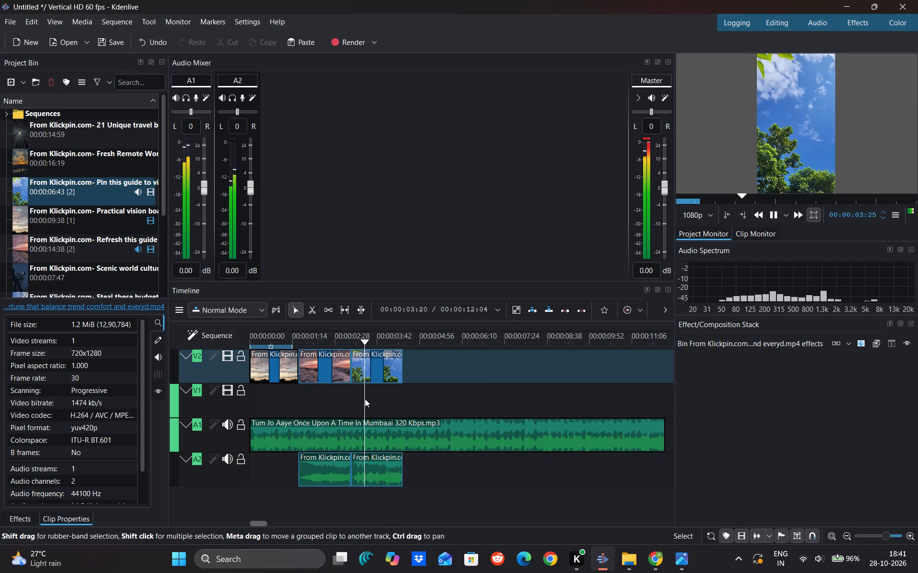
{"action": "key", "text": "space"}
{"action": "left_click_drag", "start_coordinate": [365, 399], "coordinate": [361, 398]}
{"action": "key", "text": "space"}
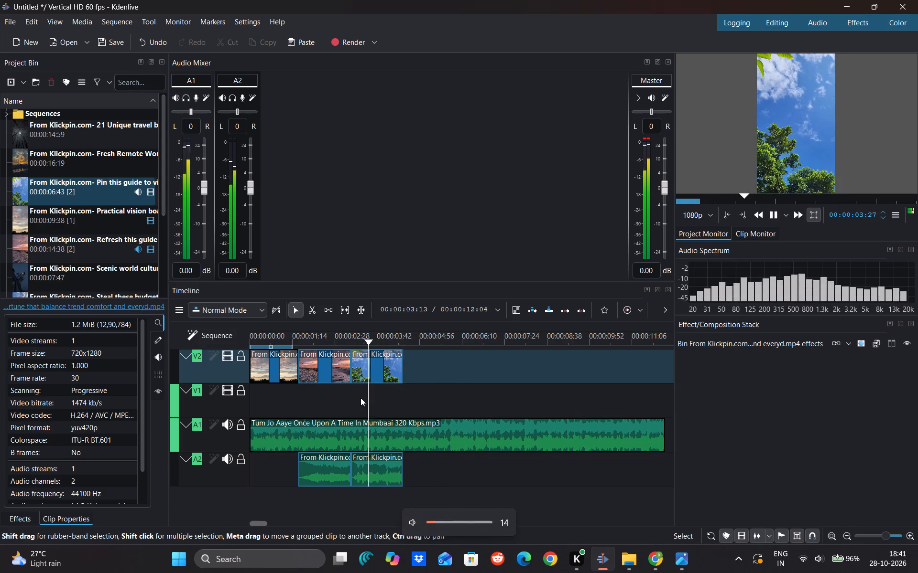
{"action": "key", "text": "space"}
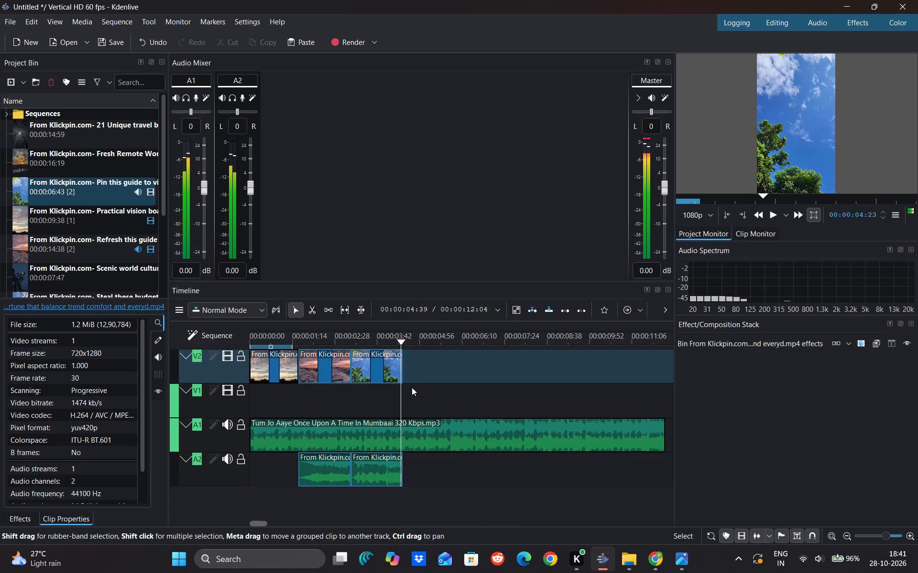
{"action": "key", "text": "space"}
{"action": "key", "text": "space"}
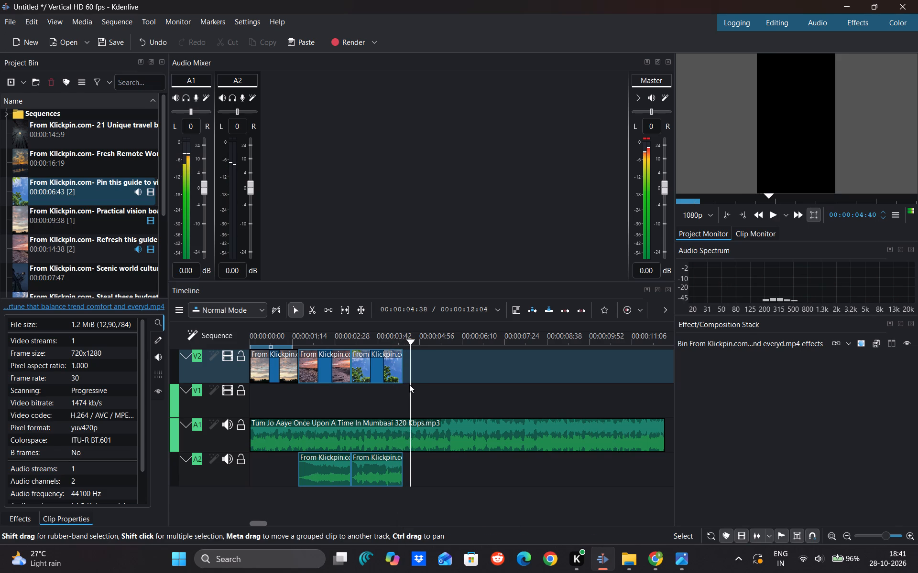
Place the "Scenic world culture" night moon clip on V2 directly after the blue-sky clip and shorten it to about 1.4 seconds.
{"action": "left_click_drag", "start_coordinate": [81, 270], "coordinate": [211, 302]}
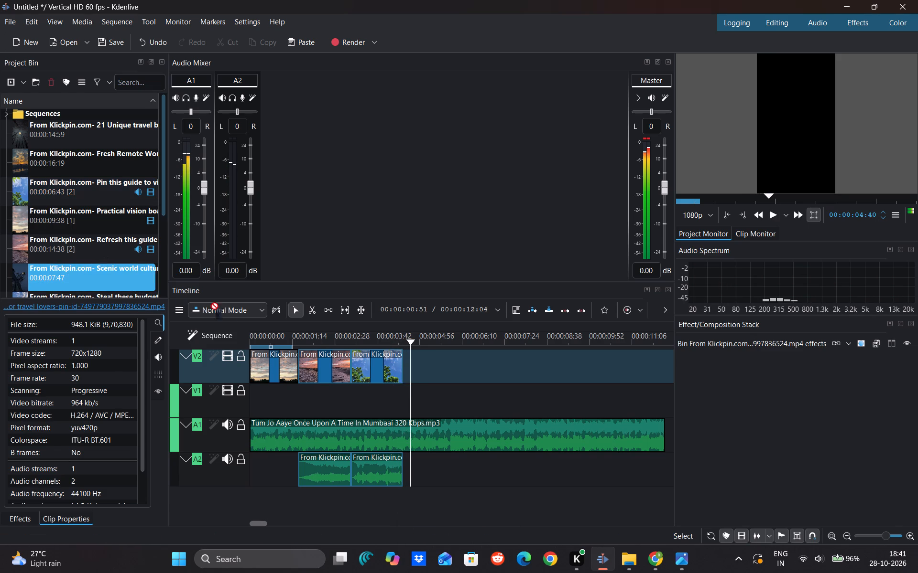
{"action": "left_click_drag", "start_coordinate": [211, 302], "coordinate": [404, 360]}
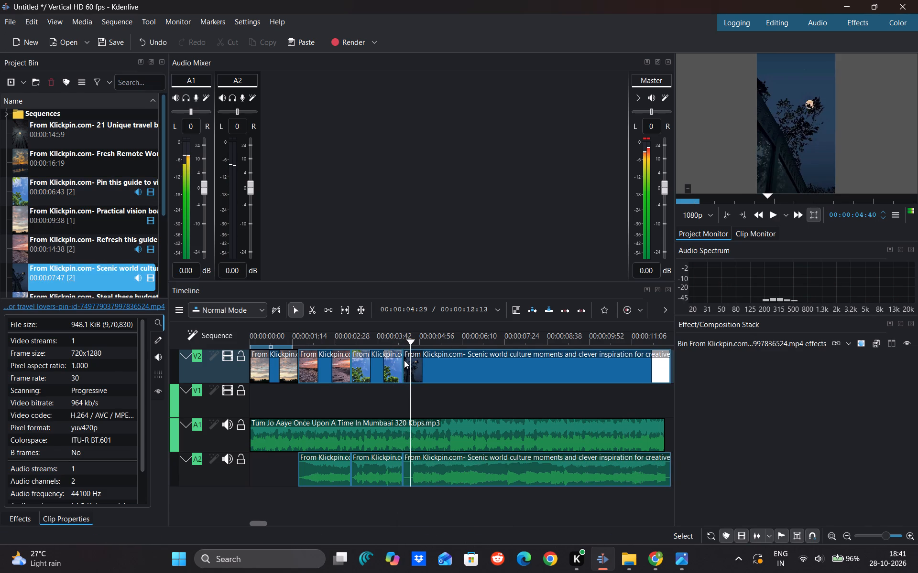
{"action": "left_click_drag", "start_coordinate": [667, 368], "coordinate": [511, 352]}
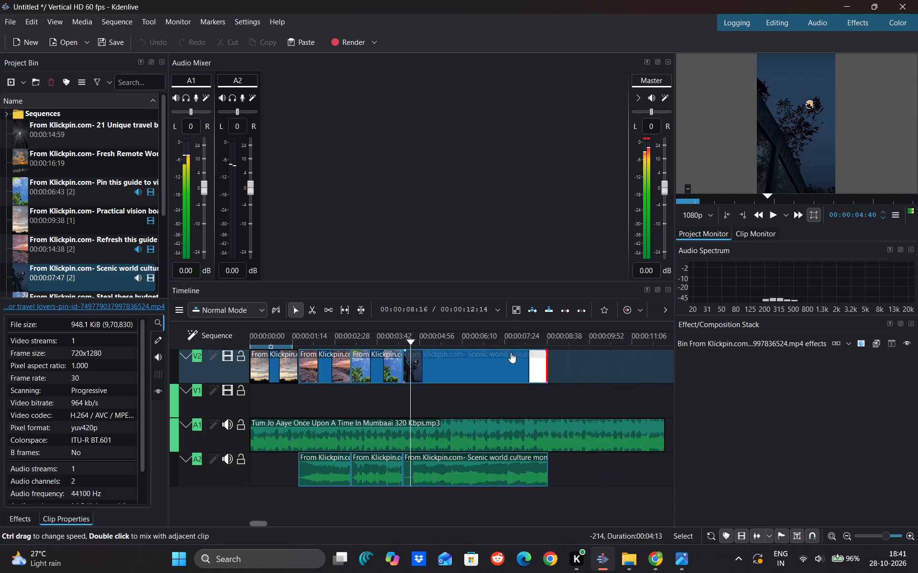
{"action": "left_click_drag", "start_coordinate": [511, 352], "coordinate": [447, 349]}
Play the night moon clip with the song, trim its end to about 00:00:05:45, and replay the cut.
{"action": "key", "text": "space"}
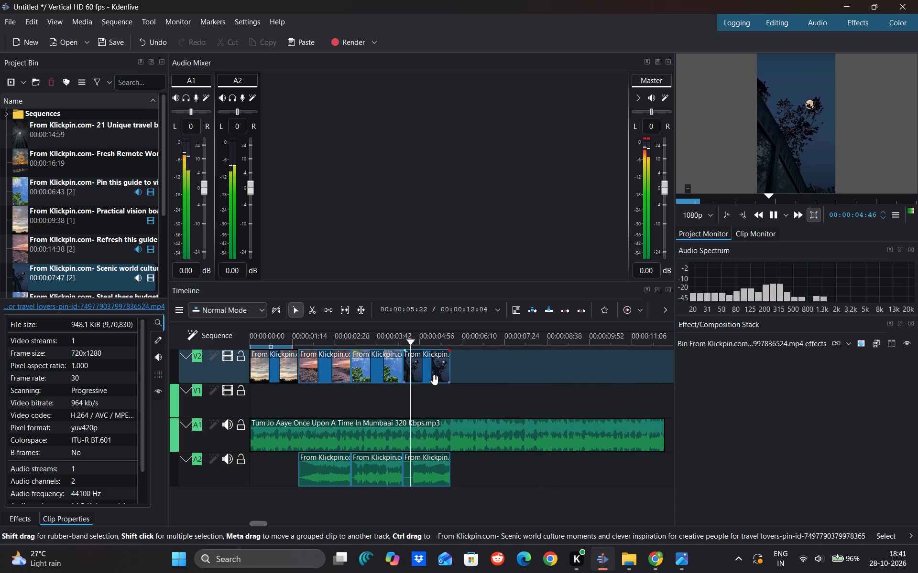
{"action": "key", "text": "space"}
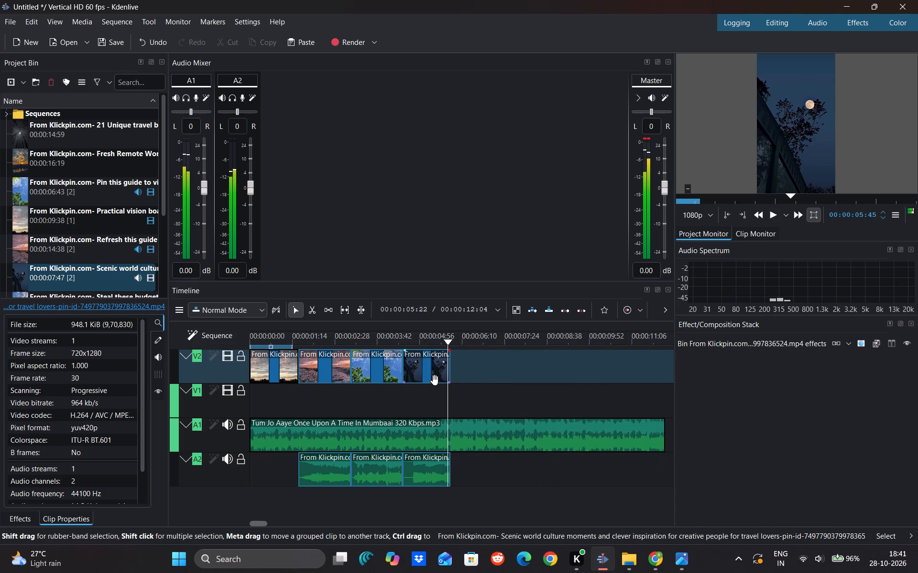
{"action": "left_click_drag", "start_coordinate": [448, 360], "coordinate": [442, 363]}
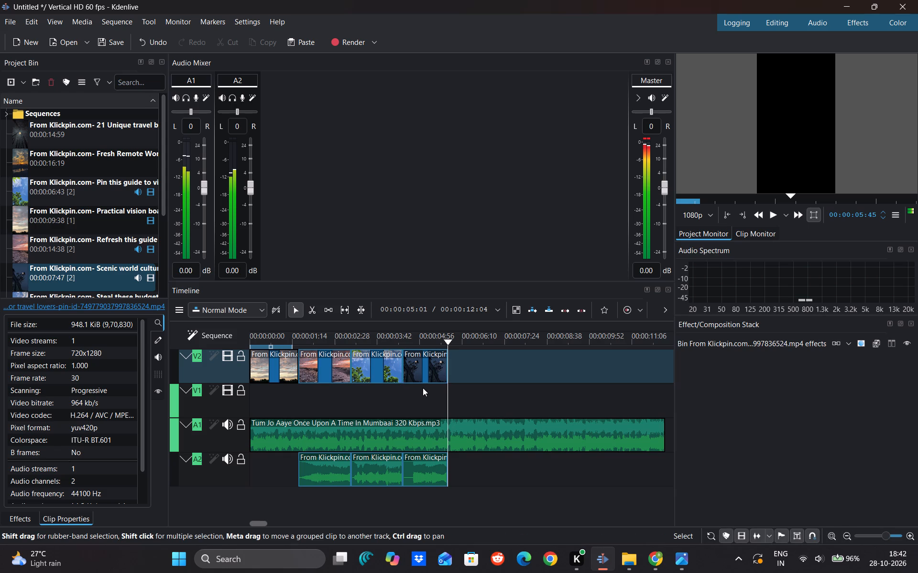
{"action": "left_click", "coordinate": [423, 388]}
{"action": "key", "text": "space"}
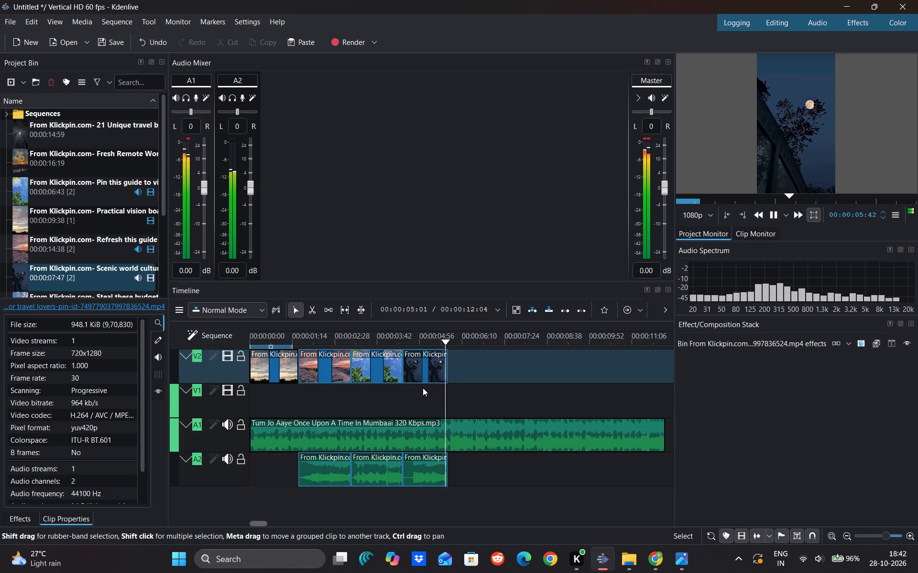
Stop playback, place the "Steal these budget-friendly natural beauty tips" sea clip on V2 directly after the night moon clip, and shorten it to the song's end.
{"action": "key", "text": "space"}
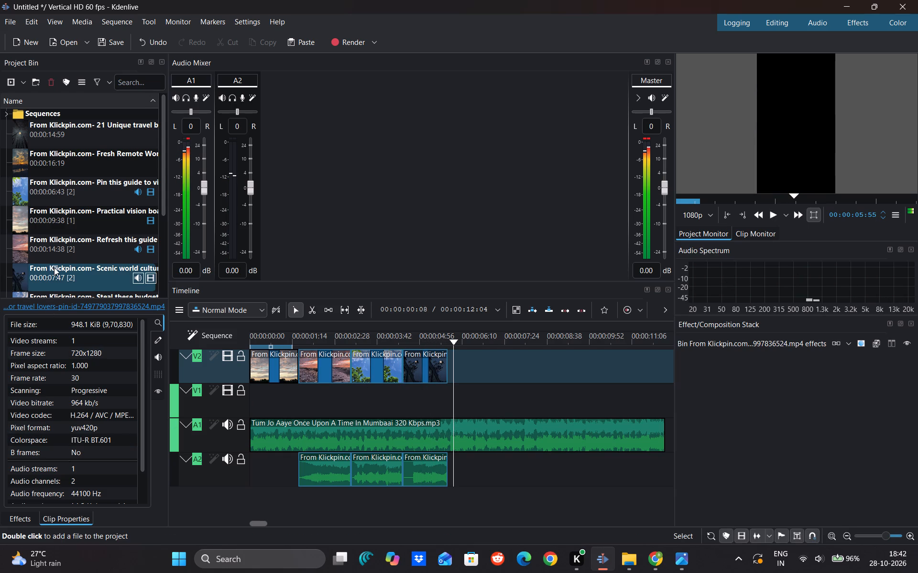
{"action": "scroll", "coordinate": [54, 267], "scroll_direction": "down", "scroll_amount": 1}
{"action": "left_click_drag", "start_coordinate": [79, 210], "coordinate": [273, 264]}
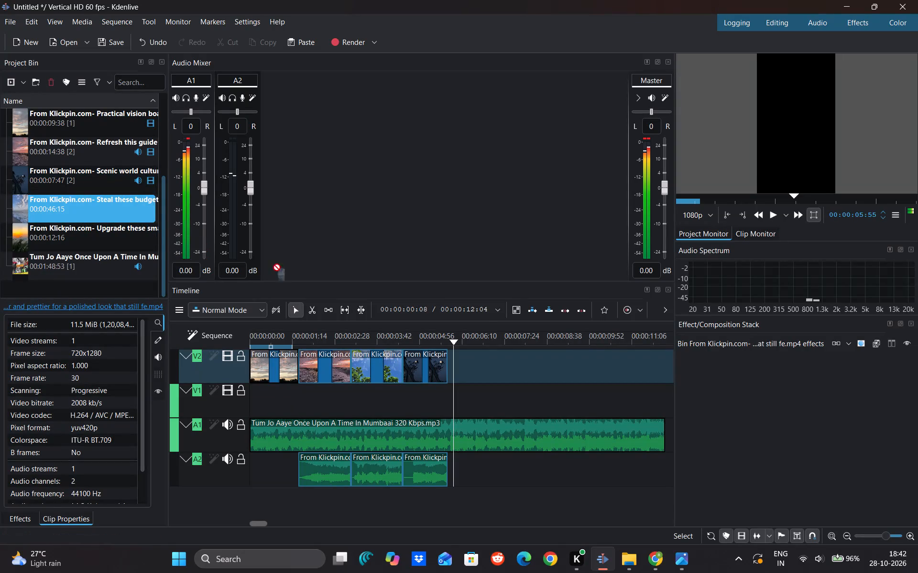
{"action": "left_click_drag", "start_coordinate": [273, 264], "coordinate": [442, 366]}
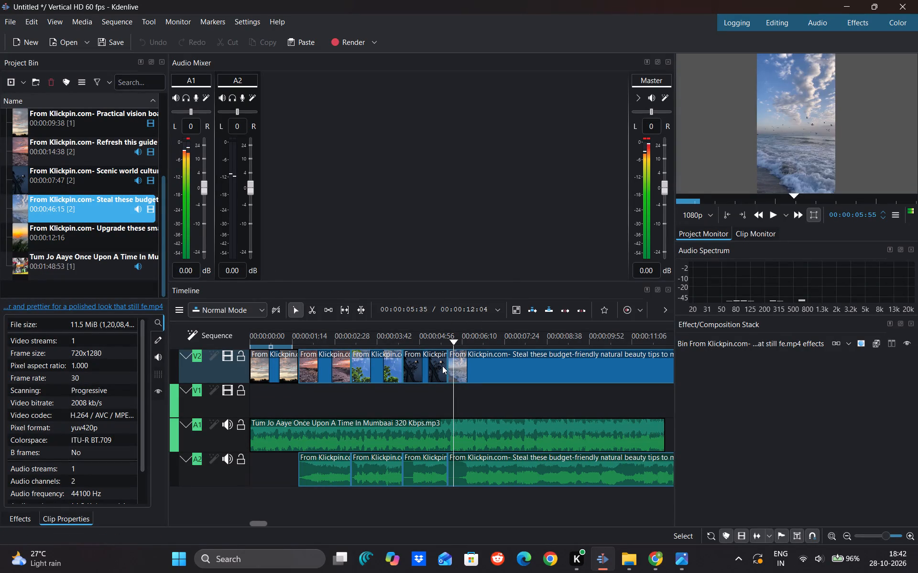
{"action": "scroll", "coordinate": [490, 398], "scroll_direction": "down", "scroll_amount": 5, "text": "ctrl"}
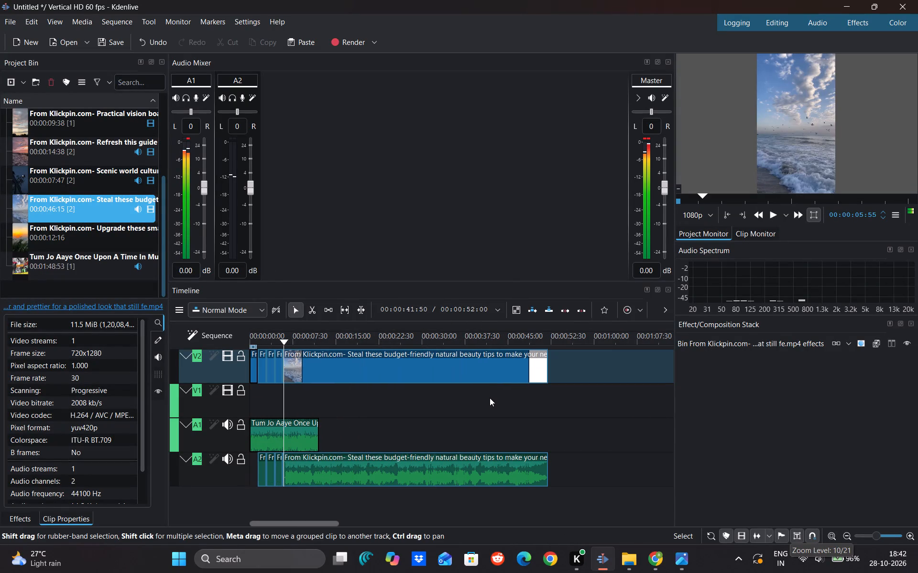
{"action": "left_click_drag", "start_coordinate": [543, 371], "coordinate": [311, 387]}
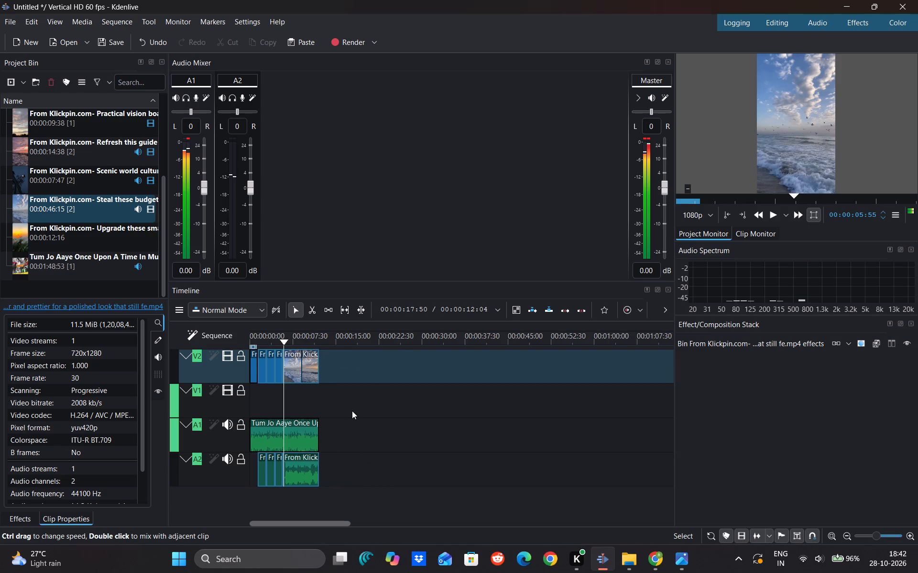
Scrub the sequence to 00:00:08:00 and trim the end of the sea clip on V2 to that point.
{"action": "scroll", "coordinate": [352, 411], "scroll_direction": "up", "scroll_amount": 2, "text": "ctrl"}
{"action": "left_click_drag", "start_coordinate": [352, 411], "coordinate": [369, 411]}
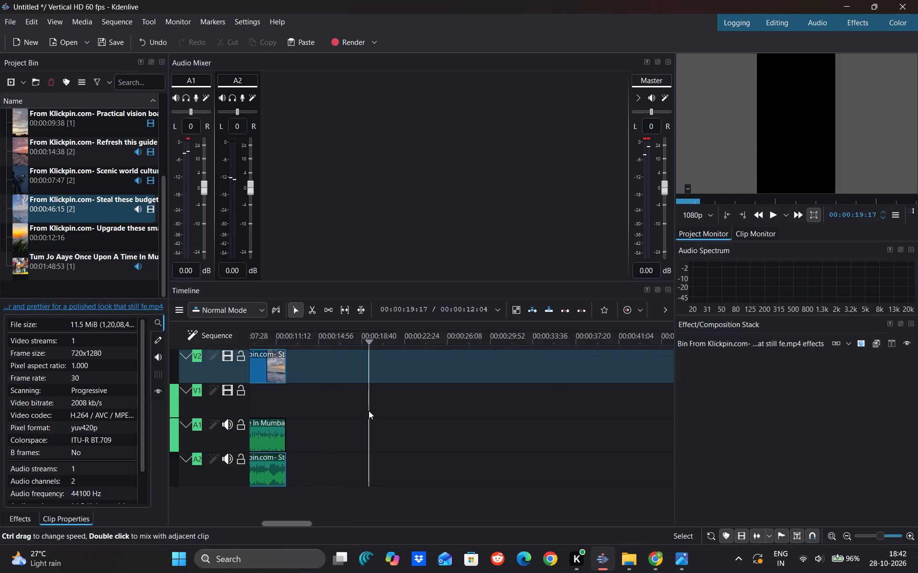
{"action": "left_click_drag", "start_coordinate": [369, 411], "coordinate": [369, 410]}
{"action": "scroll", "coordinate": [369, 410], "scroll_direction": "right", "scroll_amount": 1}
{"action": "left_click_drag", "start_coordinate": [334, 411], "coordinate": [197, 403]}
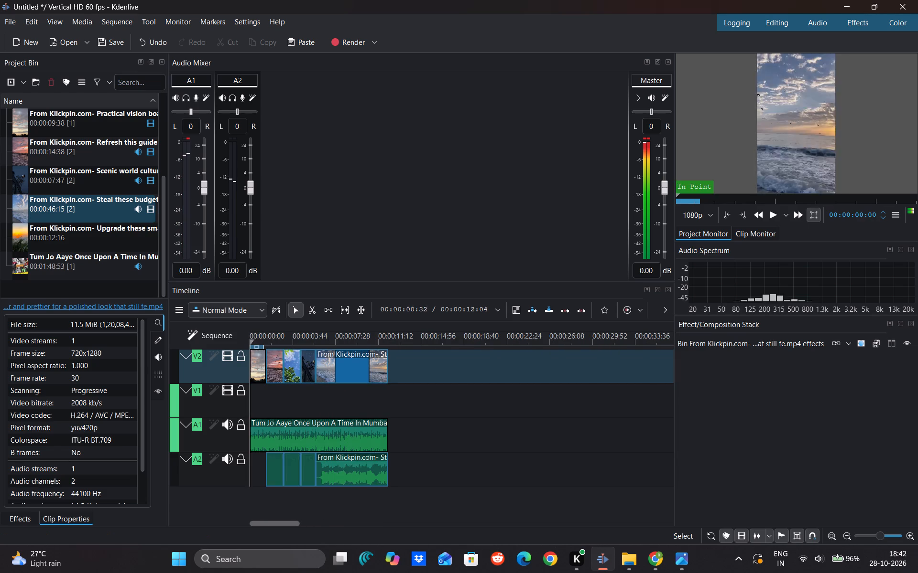
{"action": "left_click_drag", "start_coordinate": [197, 403], "coordinate": [341, 408]}
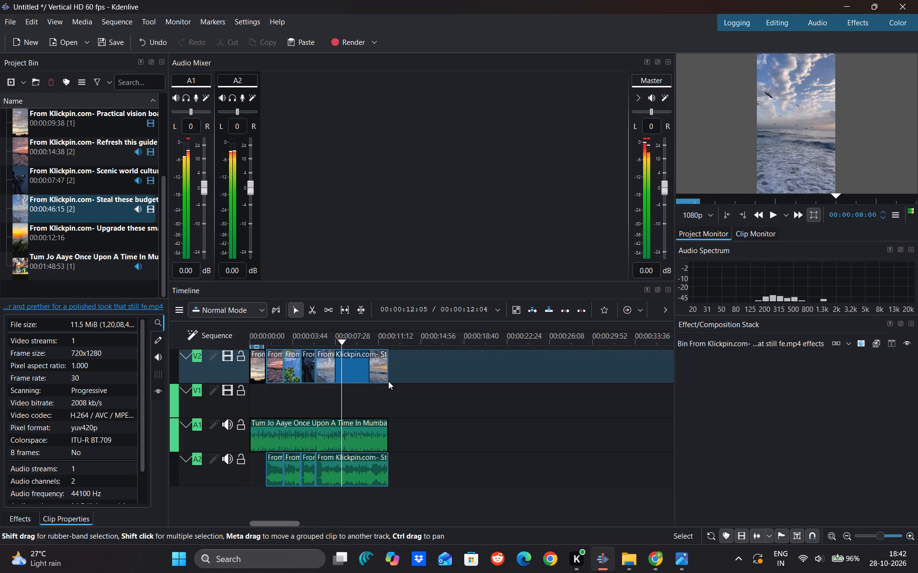
{"action": "left_click_drag", "start_coordinate": [384, 369], "coordinate": [358, 370]}
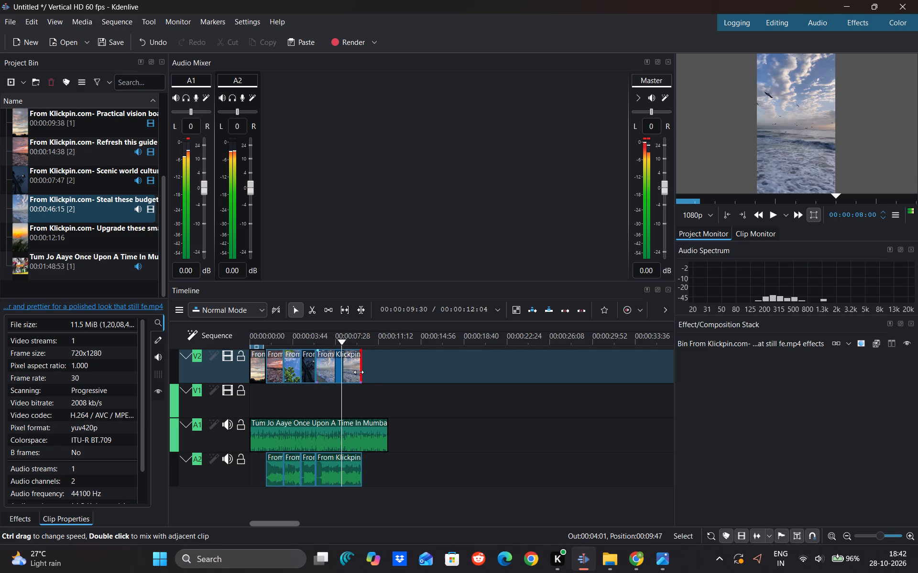
{"action": "left_click_drag", "start_coordinate": [359, 372], "coordinate": [333, 370]}
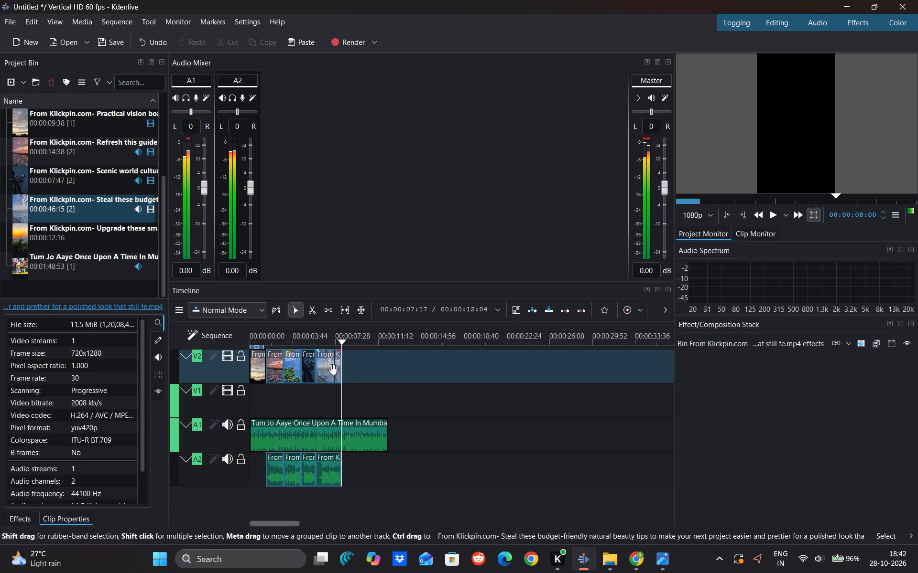
Play the sea clip with the song from the preceding clips and trim its end to 00:00:07:18.
{"action": "left_click", "coordinate": [286, 395]}
{"action": "key", "text": "space"}
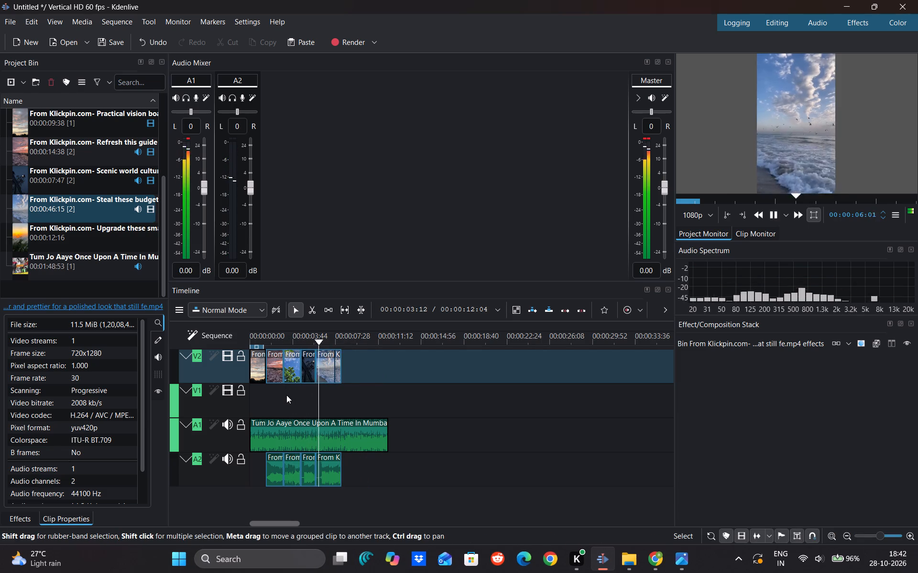
{"action": "key", "text": "space"}
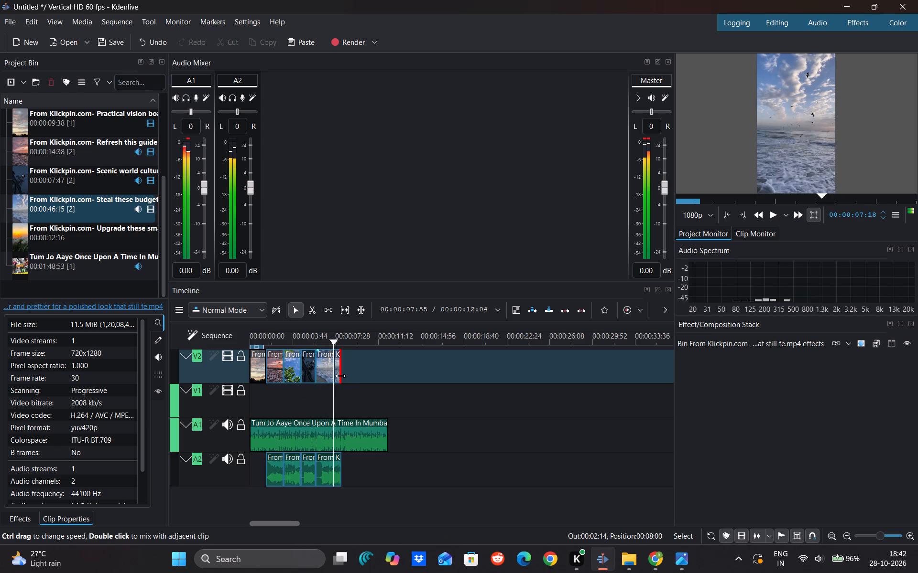
{"action": "left_click_drag", "start_coordinate": [340, 375], "coordinate": [333, 375]}
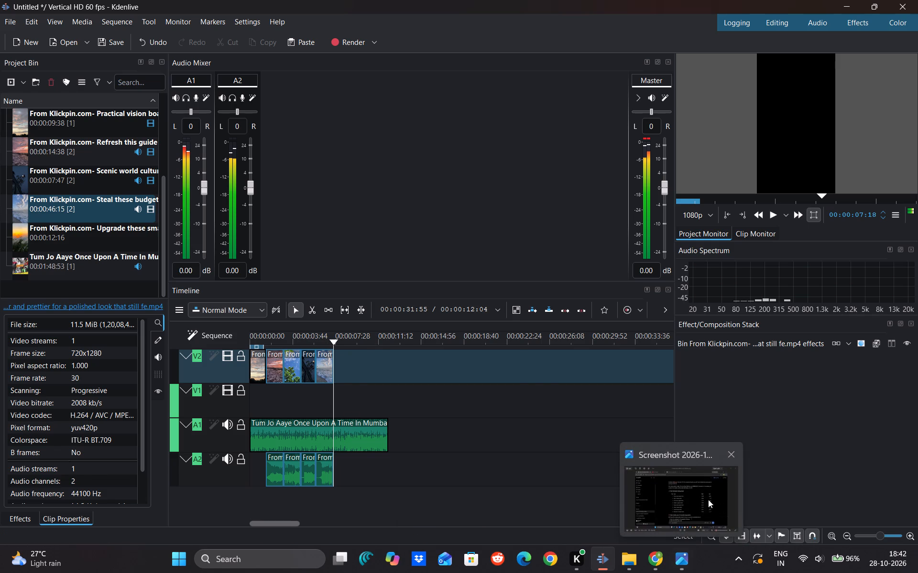
Close the open screenshot image in the image viewer.
{"action": "left_click", "coordinate": [731, 456]}
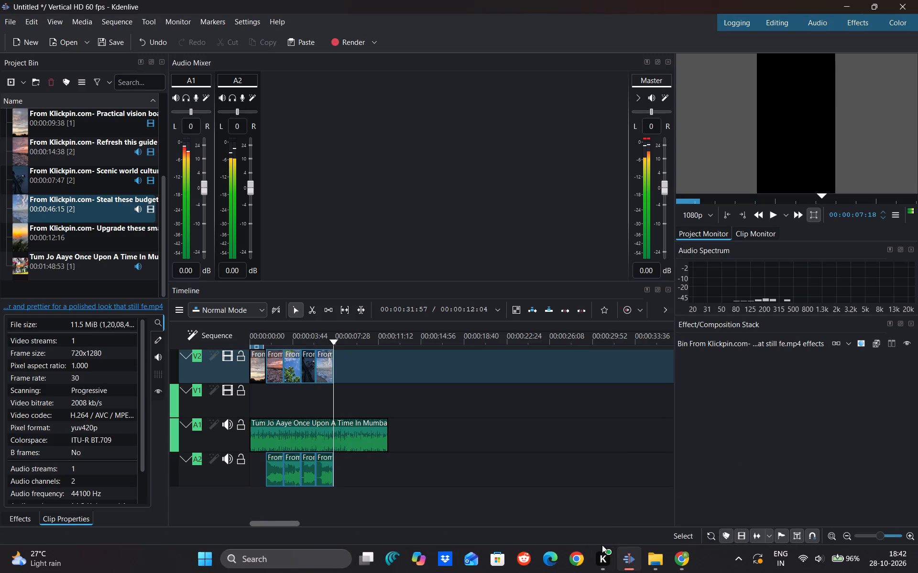
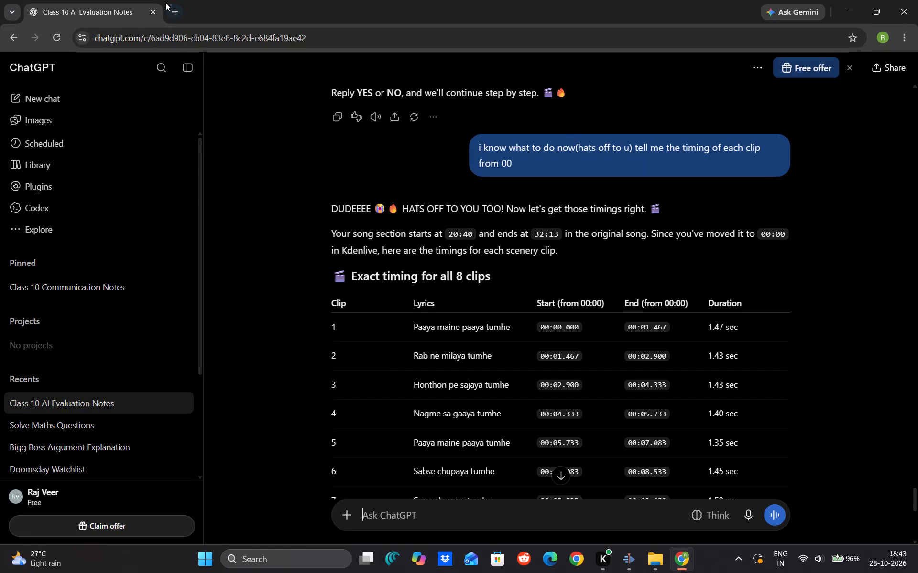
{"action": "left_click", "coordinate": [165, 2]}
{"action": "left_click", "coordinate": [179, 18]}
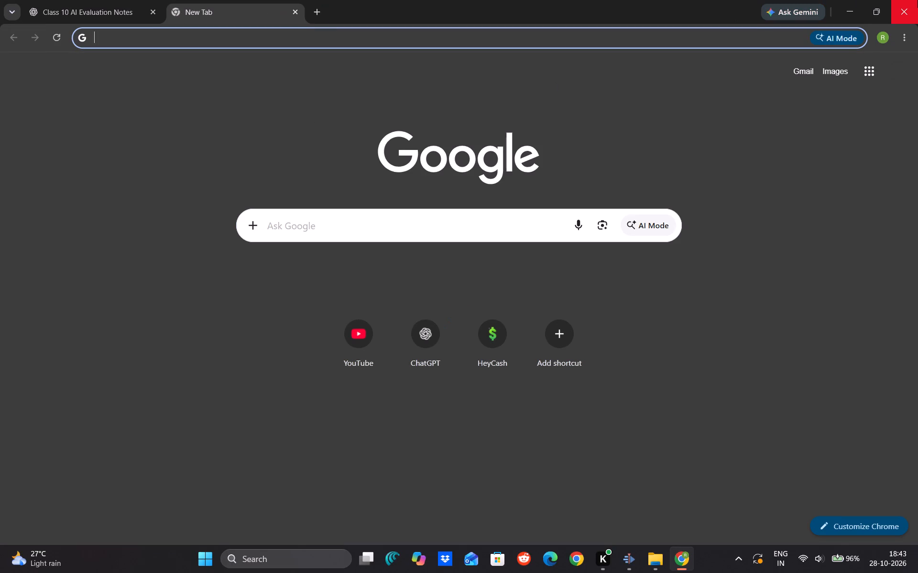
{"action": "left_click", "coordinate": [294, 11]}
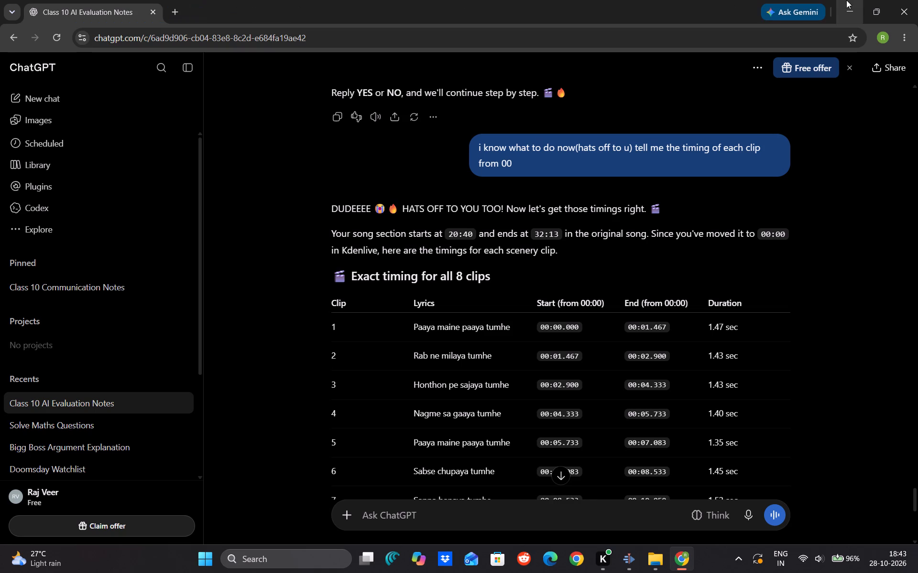
Minimize the browser showing the clip timings and return to the Kdenlive project.
{"action": "left_click", "coordinate": [846, 0]}
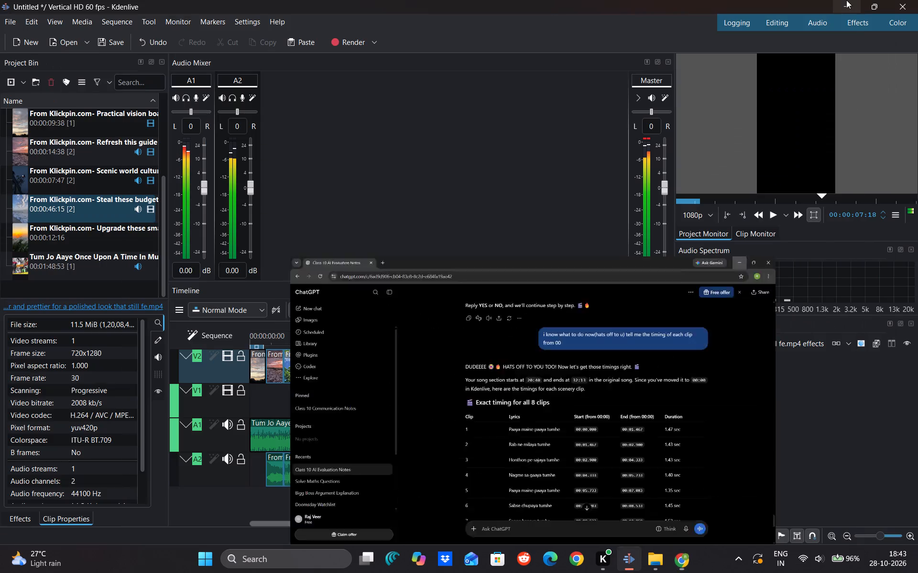
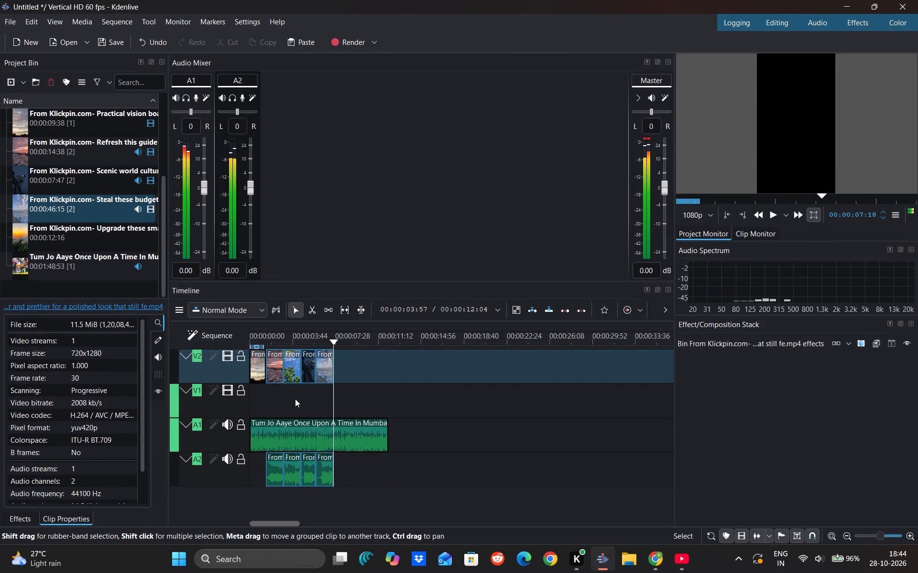
Ungroup the video and audio of the second, third, fourth and fifth Klickpin clips on V2.
{"action": "left_click_drag", "start_coordinate": [295, 399], "coordinate": [243, 403]}
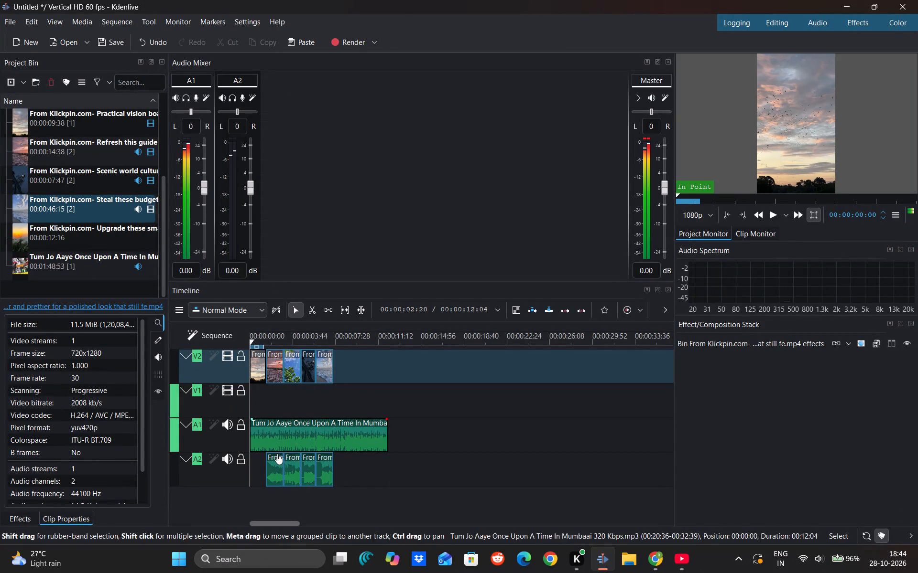
{"action": "right_click", "coordinate": [324, 371]}
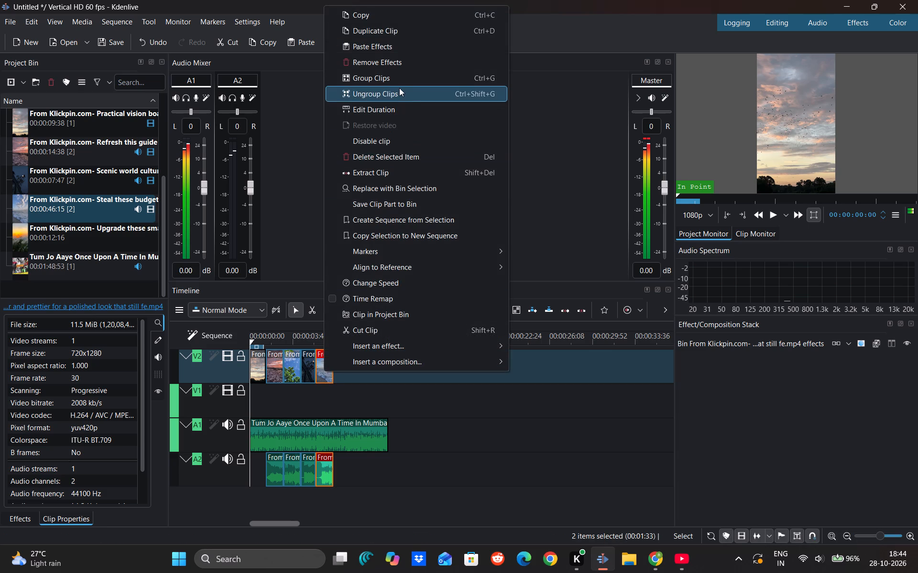
{"action": "left_click", "coordinate": [397, 89]}
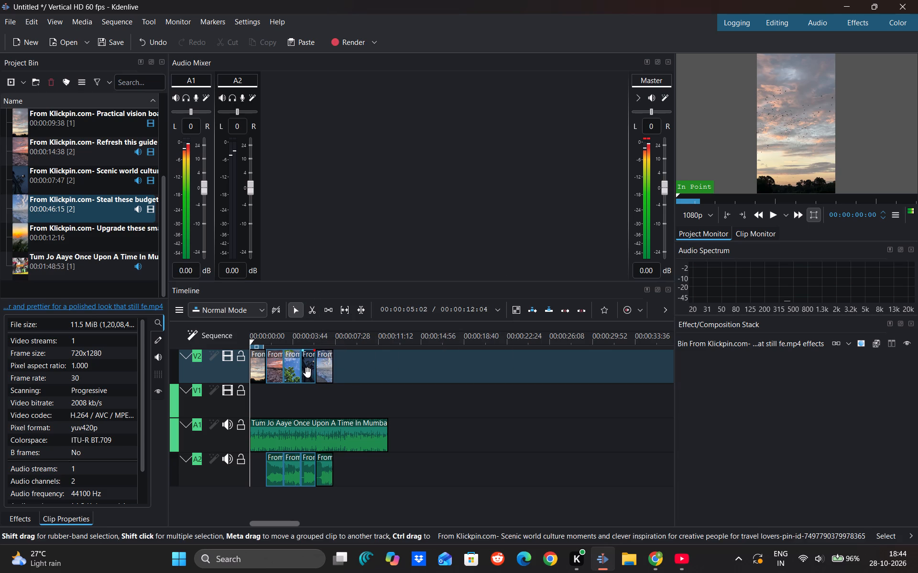
{"action": "right_click", "coordinate": [307, 372]}
{"action": "left_click", "coordinate": [374, 97]}
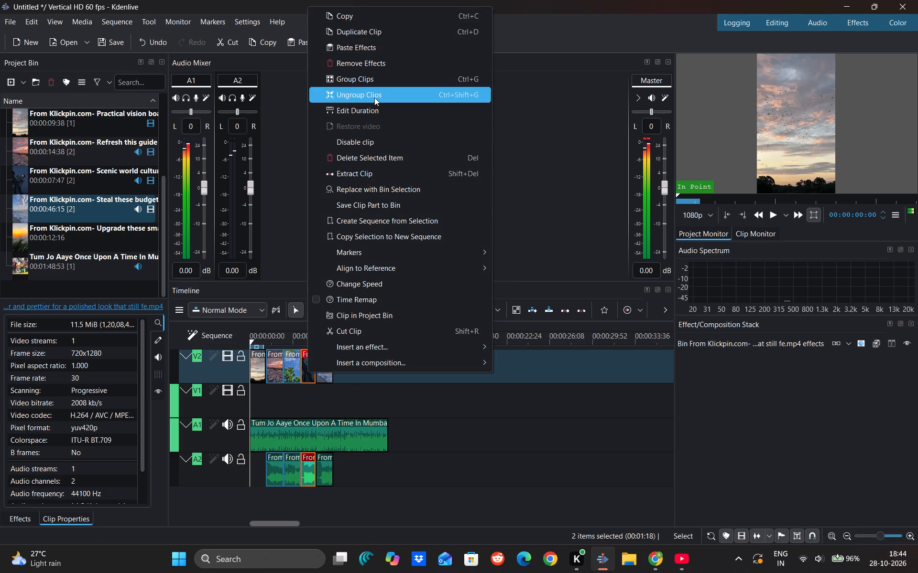
{"action": "right_click", "coordinate": [292, 375]}
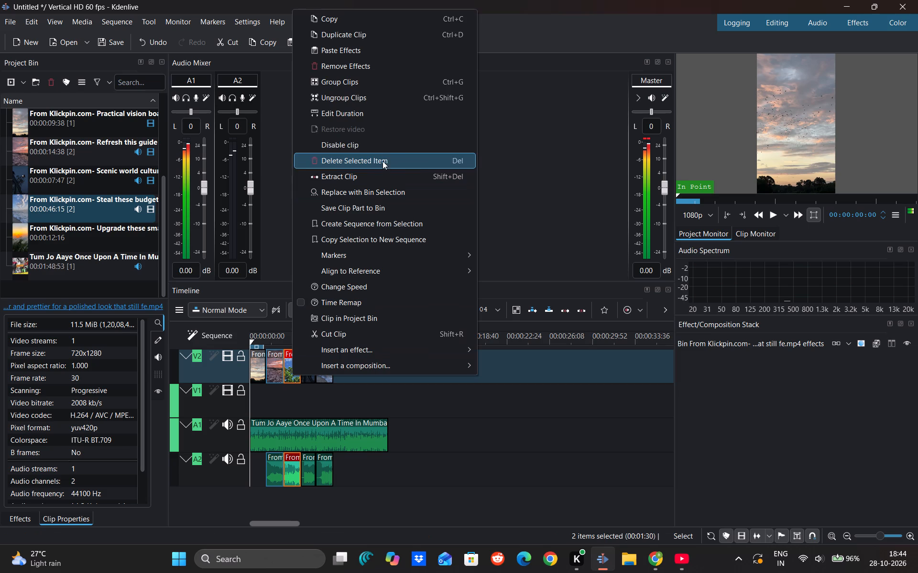
{"action": "left_click", "coordinate": [375, 100]}
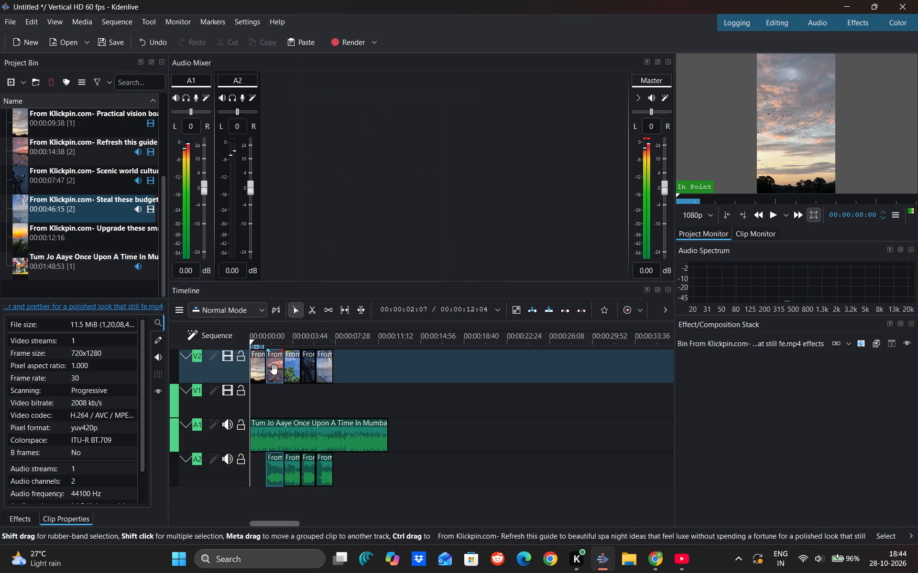
{"action": "right_click", "coordinate": [274, 370]}
{"action": "left_click", "coordinate": [344, 93]}
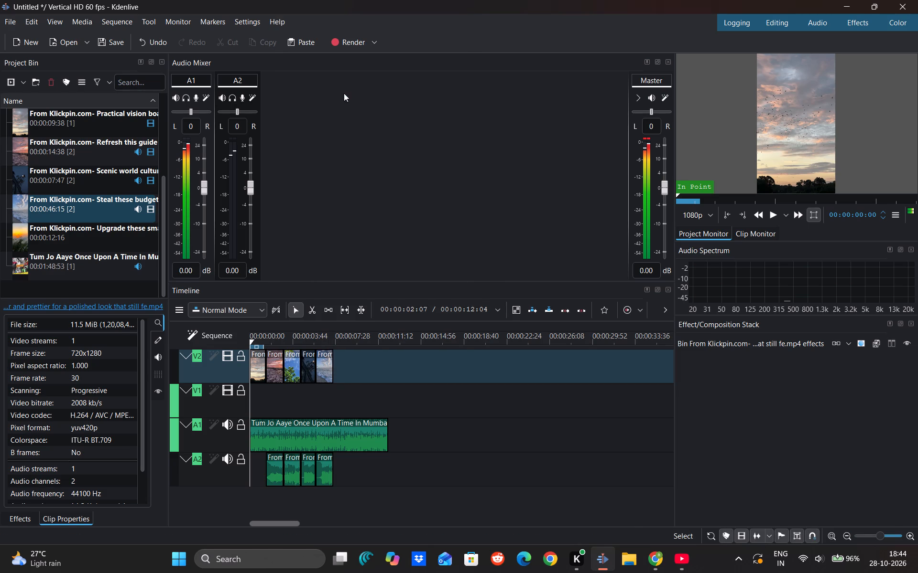
Delete the four detached Klickpin audio clips from track A2, keeping the song on A1.
{"action": "left_click", "coordinate": [327, 468]}
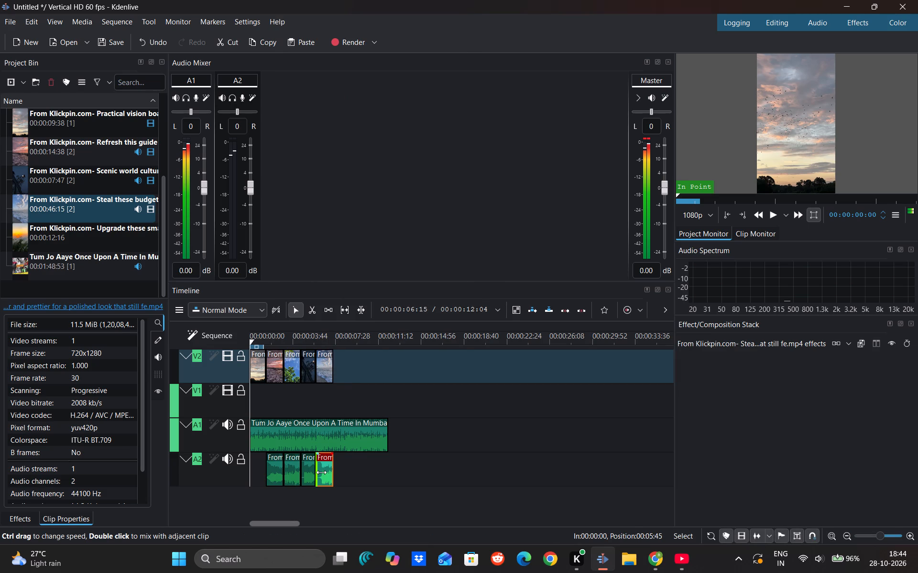
{"action": "left_click", "coordinate": [321, 472]}
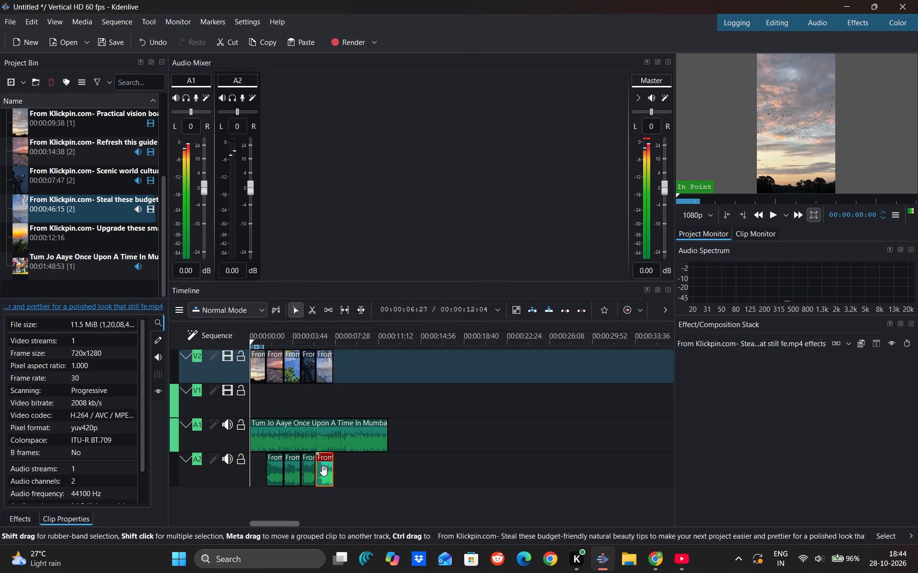
{"action": "key", "text": "Delete"}
{"action": "left_click_drag", "start_coordinate": [310, 473], "coordinate": [303, 473]}
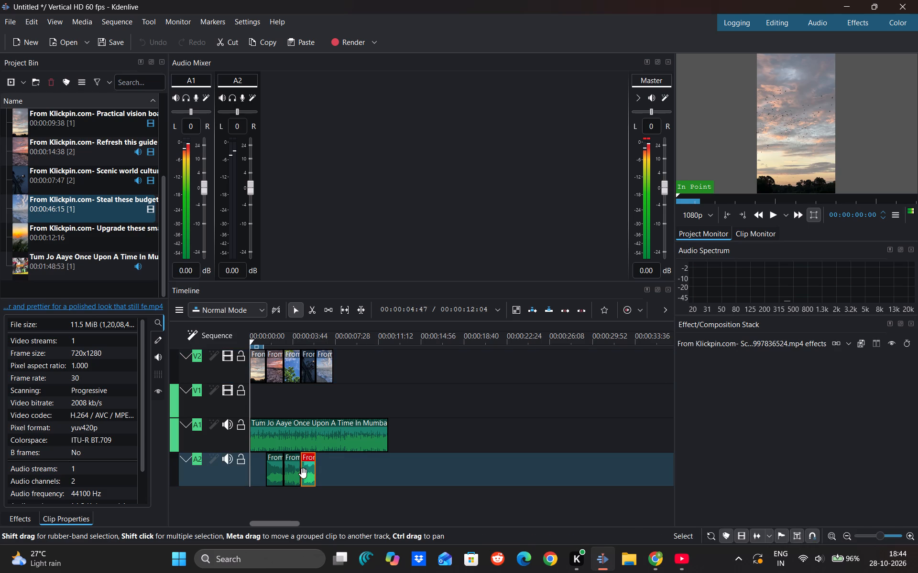
{"action": "left_click_drag", "start_coordinate": [303, 473], "coordinate": [292, 475]}
{"action": "key", "text": "Delete"}
{"action": "left_click", "coordinate": [292, 475]}
{"action": "key", "text": "Delete"}
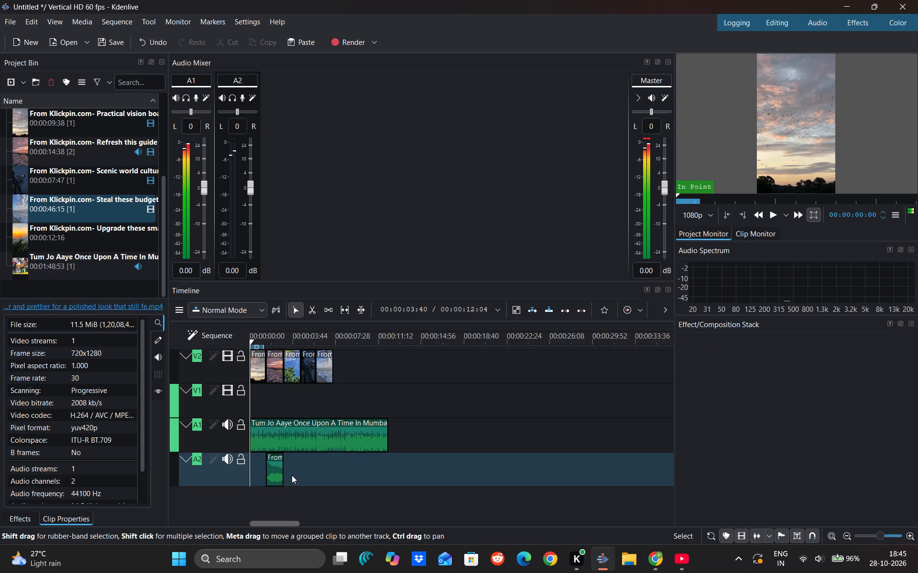
{"action": "left_click", "coordinate": [273, 476]}
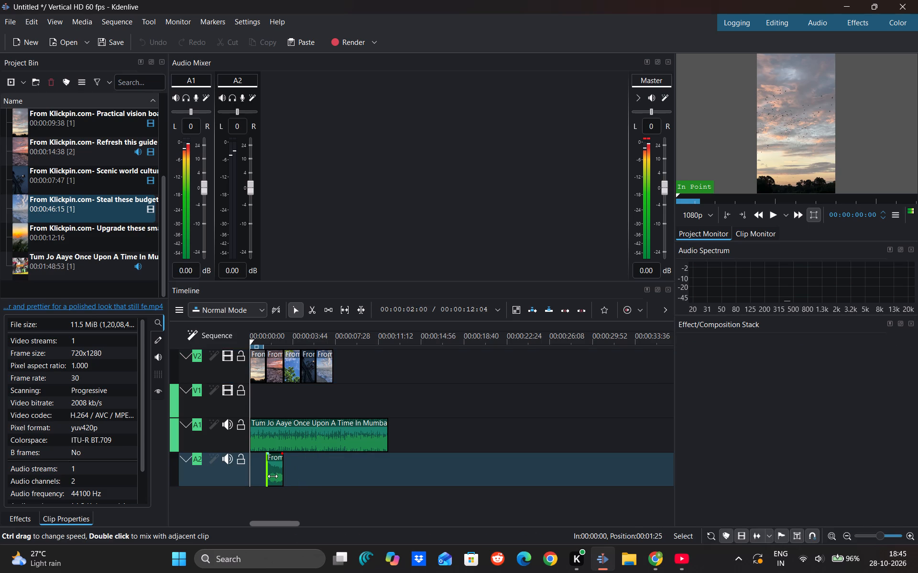
{"action": "key", "text": "Delete"}
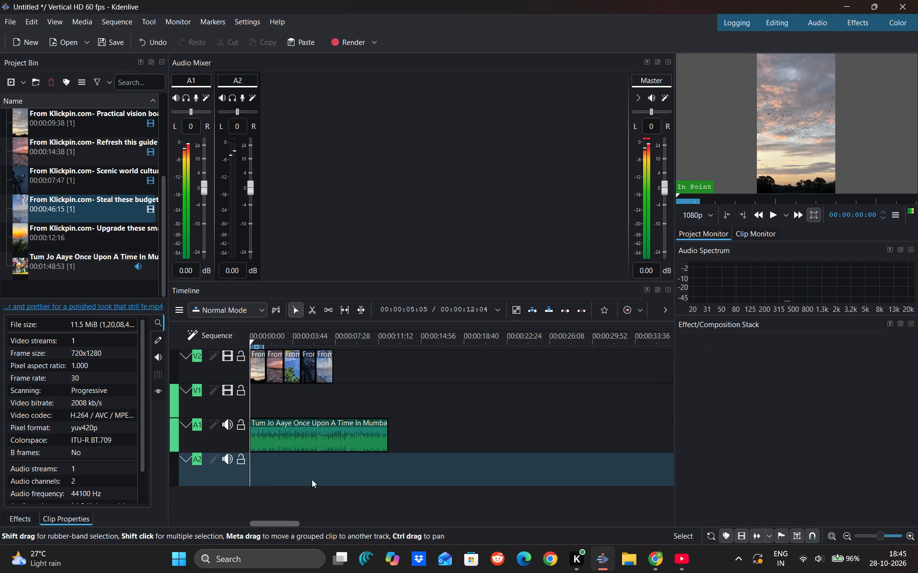
Play the sequence from the start to review the five clips against the song alone.
{"action": "left_click", "coordinate": [312, 479]}
{"action": "left_click_drag", "start_coordinate": [312, 479], "coordinate": [188, 456]}
{"action": "key", "text": "space"}
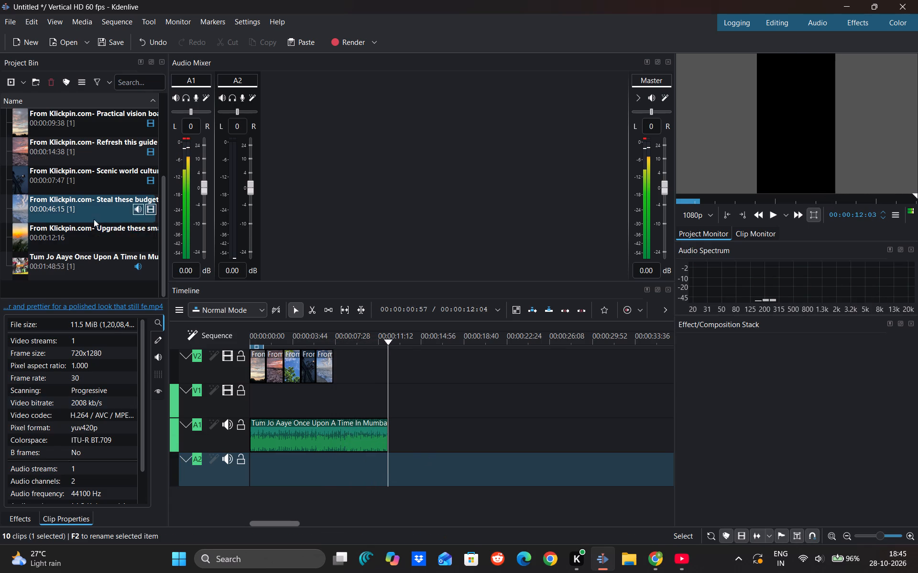
Place the "Upgrade these smart" sunset clip directly after the fifth V2 clip and trim its end to about 9 seconds on the timeline.
{"action": "left_click_drag", "start_coordinate": [76, 241], "coordinate": [336, 349]}
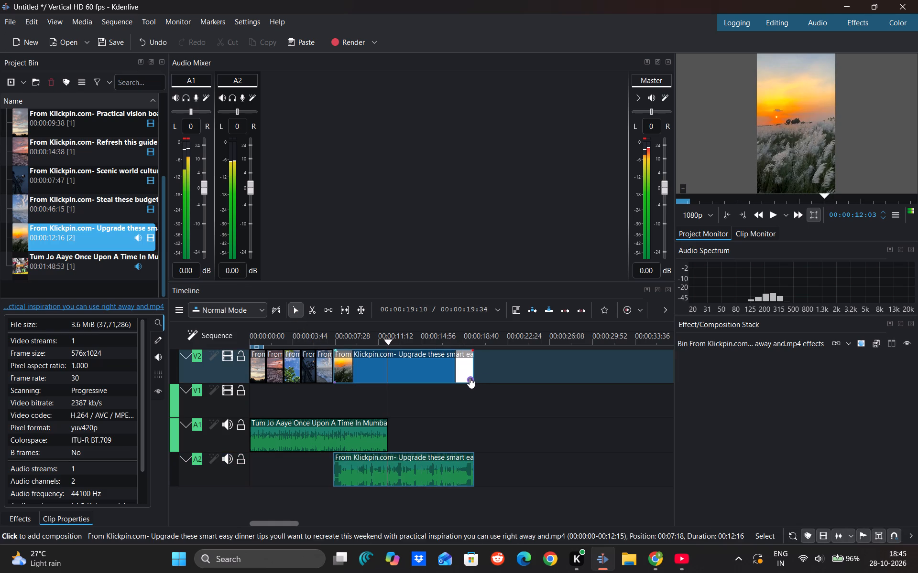
{"action": "left_click_drag", "start_coordinate": [474, 370], "coordinate": [389, 370]}
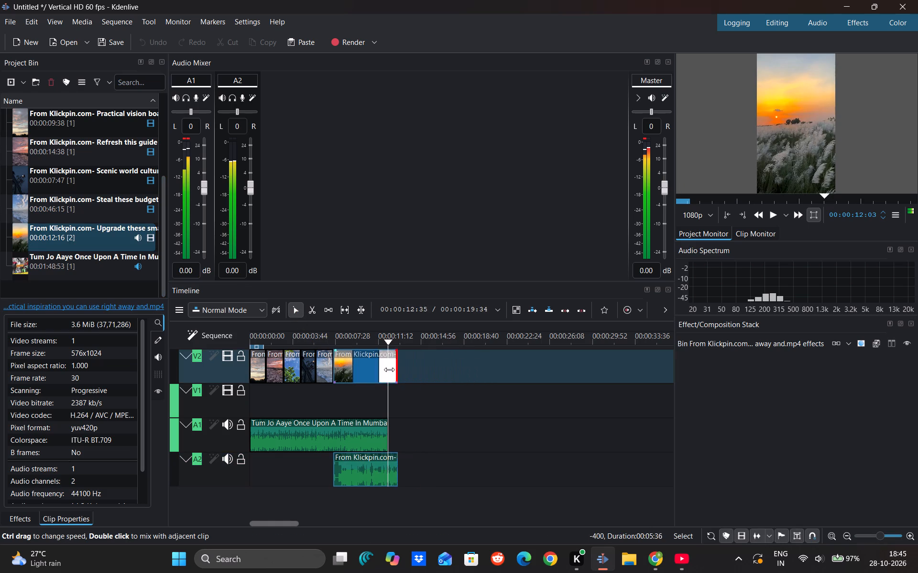
{"action": "left_click_drag", "start_coordinate": [389, 370], "coordinate": [372, 371]}
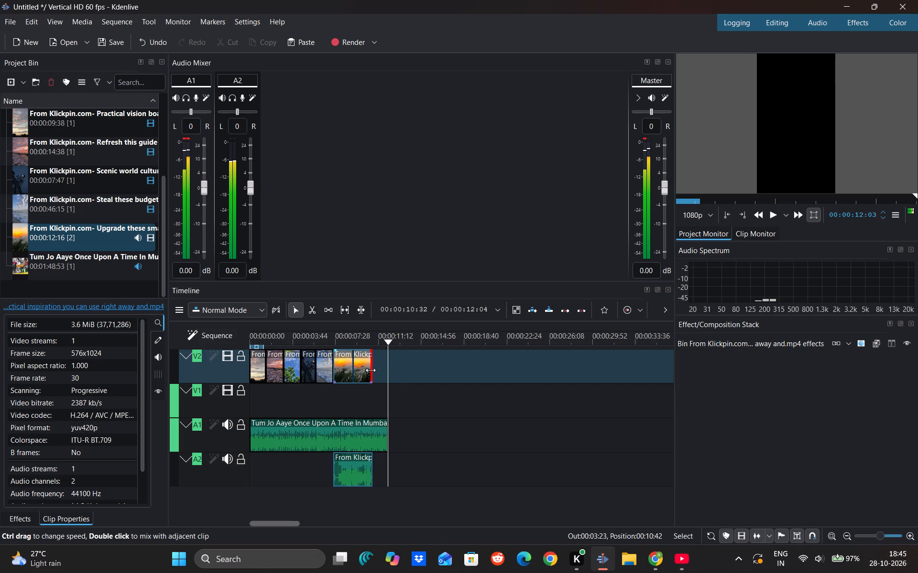
{"action": "left_click_drag", "start_coordinate": [371, 370], "coordinate": [355, 370]}
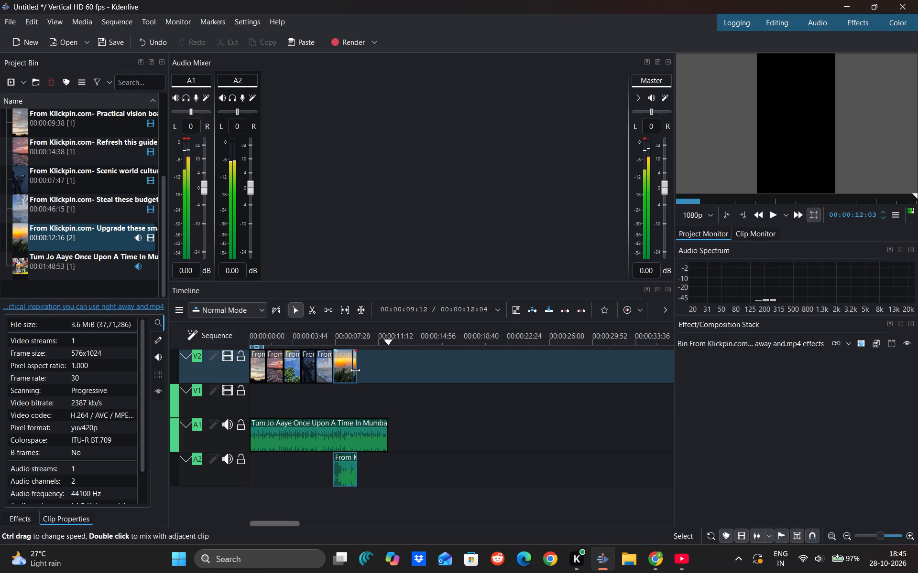
Play the edit to find the lyric change and shorten the "Upgrade these smart" sunset clip to end at about 00:00:08:47.
{"action": "left_click_drag", "start_coordinate": [298, 406], "coordinate": [227, 399]}
{"action": "key", "text": "space"}
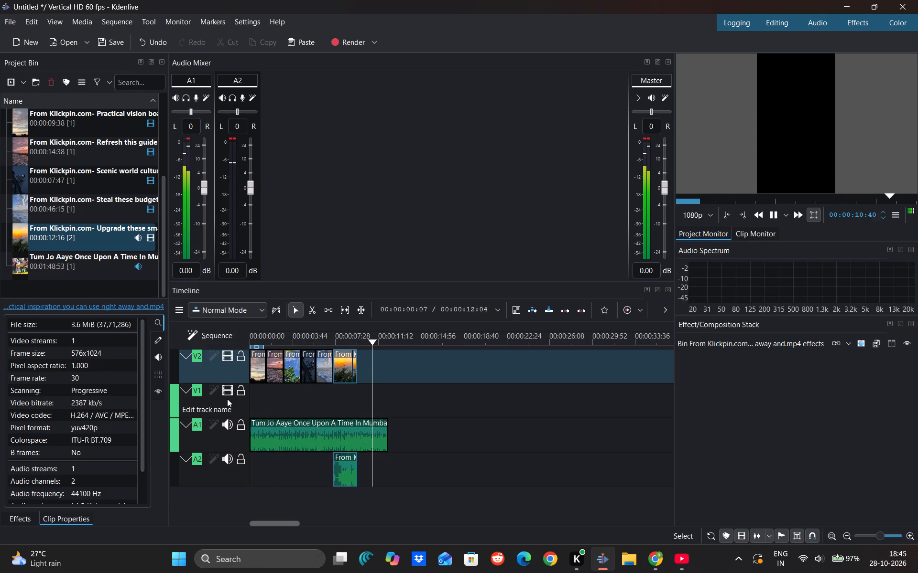
{"action": "key", "text": "space"}
{"action": "left_click_drag", "start_coordinate": [361, 403], "coordinate": [309, 406]}
{"action": "key", "text": "space"}
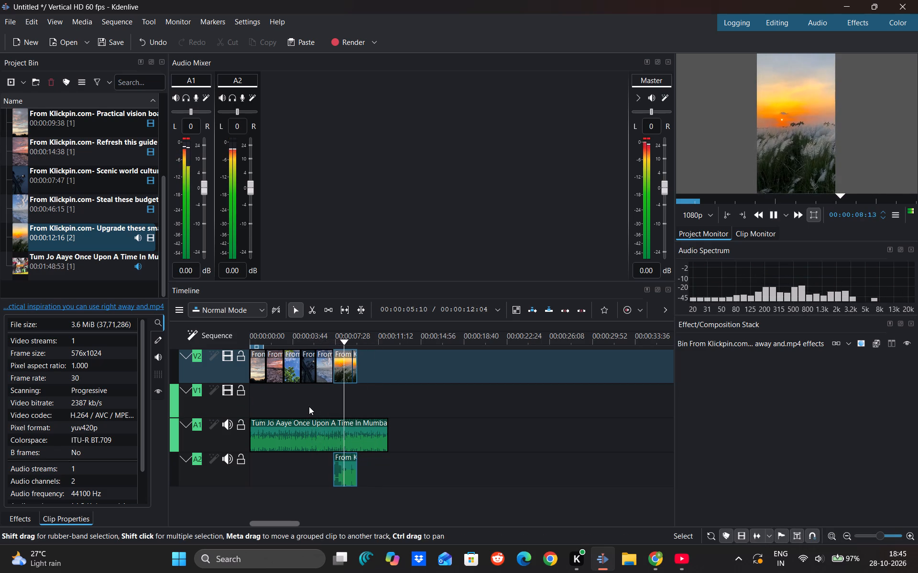
{"action": "key", "text": "space"}
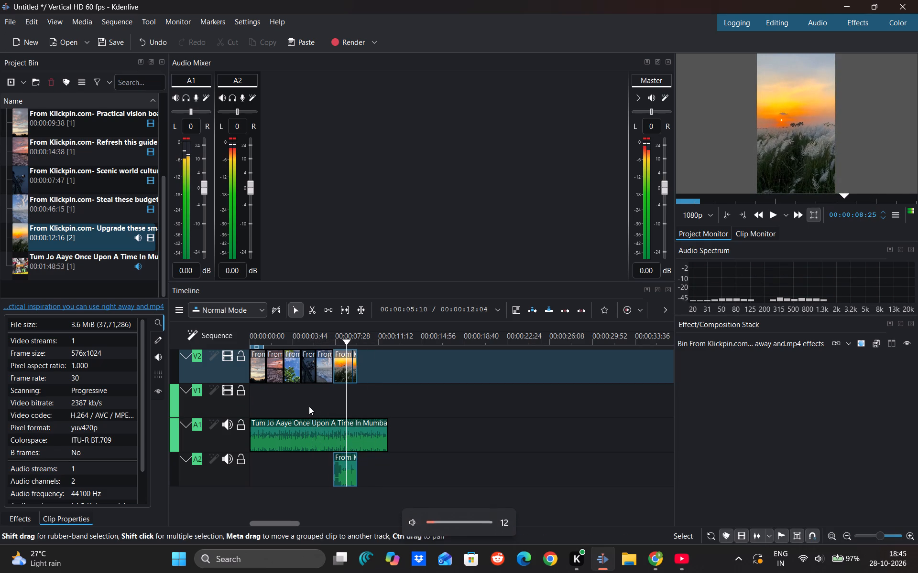
{"action": "key", "text": "space"}
{"action": "left_click", "coordinate": [309, 406]}
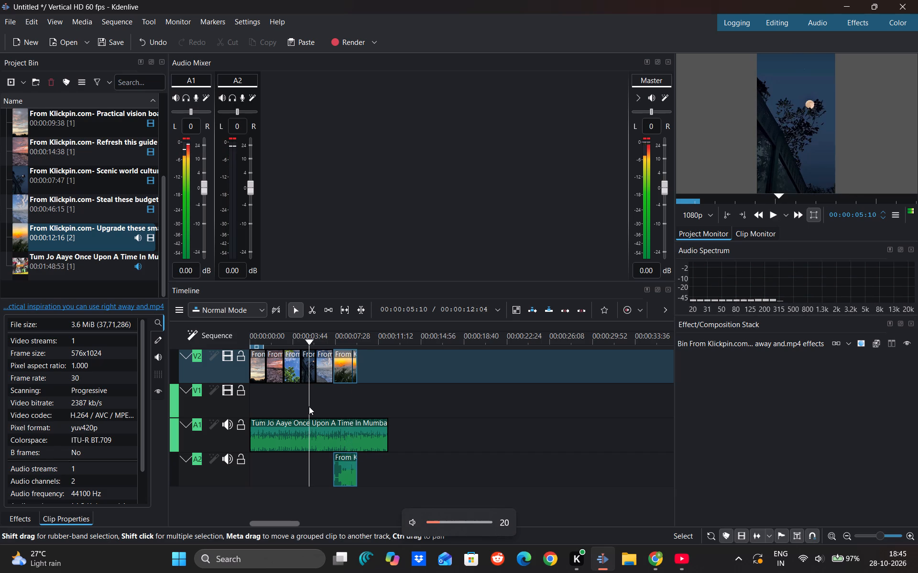
{"action": "key", "text": "space"}
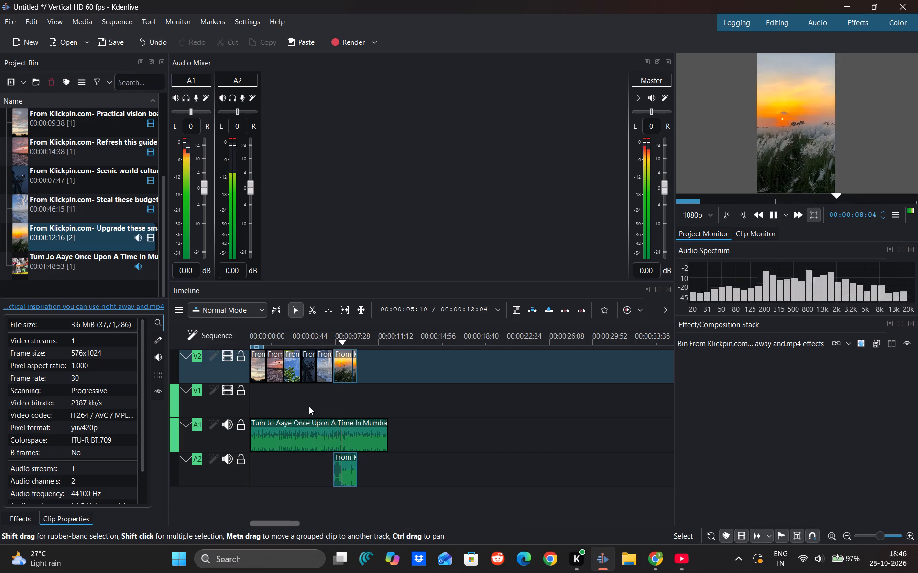
{"action": "key", "text": "space"}
{"action": "key", "text": "space"}
{"action": "key", "text": "space"}
{"action": "key", "text": "space"}
{"action": "key", "text": "space"}
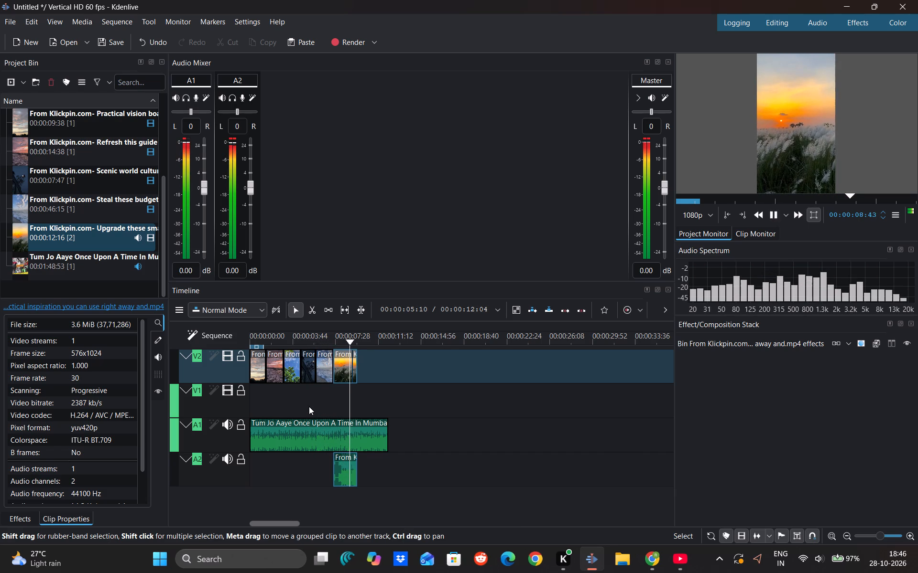
{"action": "key", "text": "space"}
{"action": "key", "text": "space"}
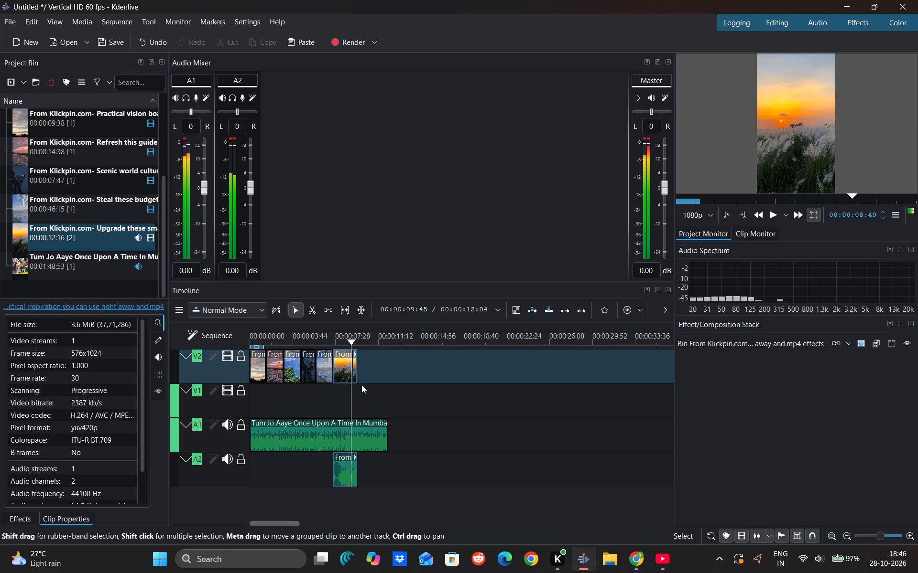
{"action": "left_click_drag", "start_coordinate": [355, 380], "coordinate": [350, 380]}
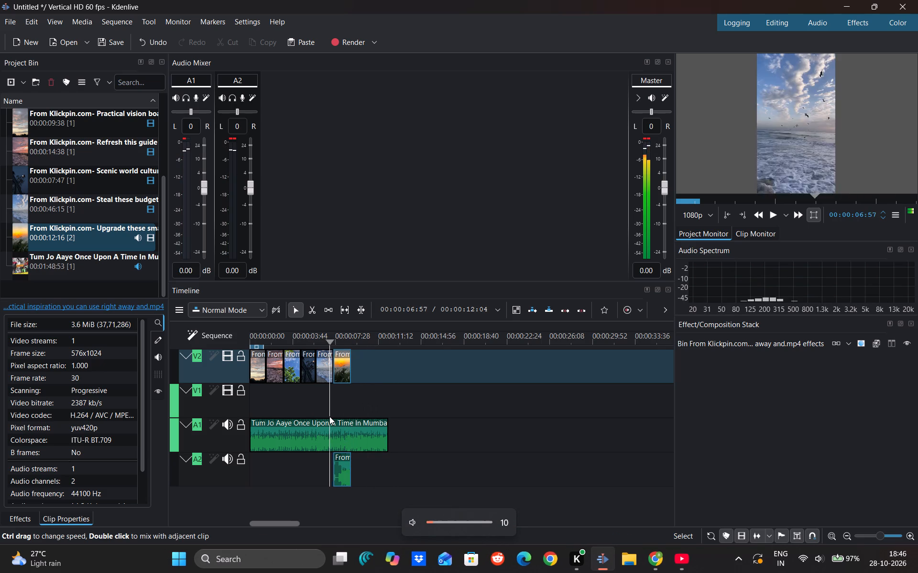
Play the shortened sunset clip against the song to check its cut point.
{"action": "key", "text": "space"}
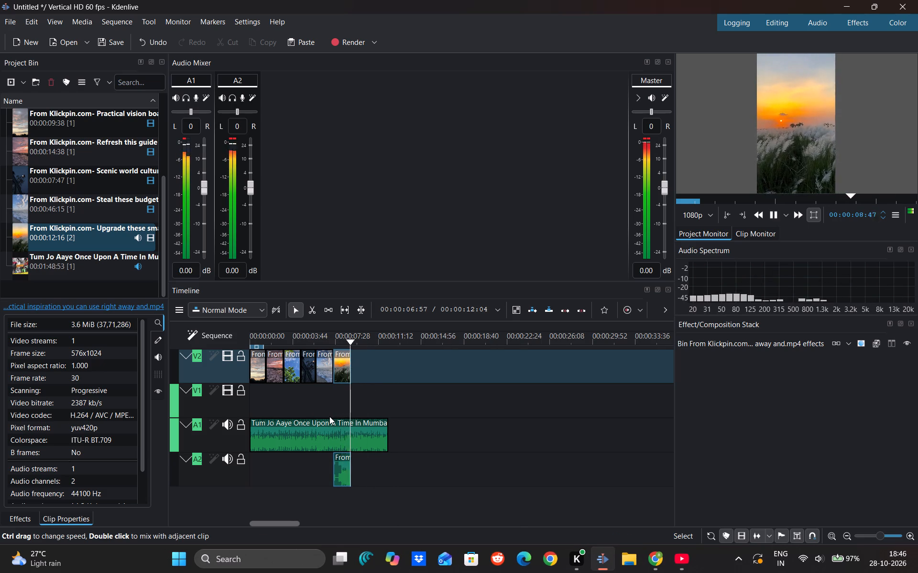
{"action": "key", "text": "space"}
{"action": "left_click_drag", "start_coordinate": [339, 409], "coordinate": [332, 409]}
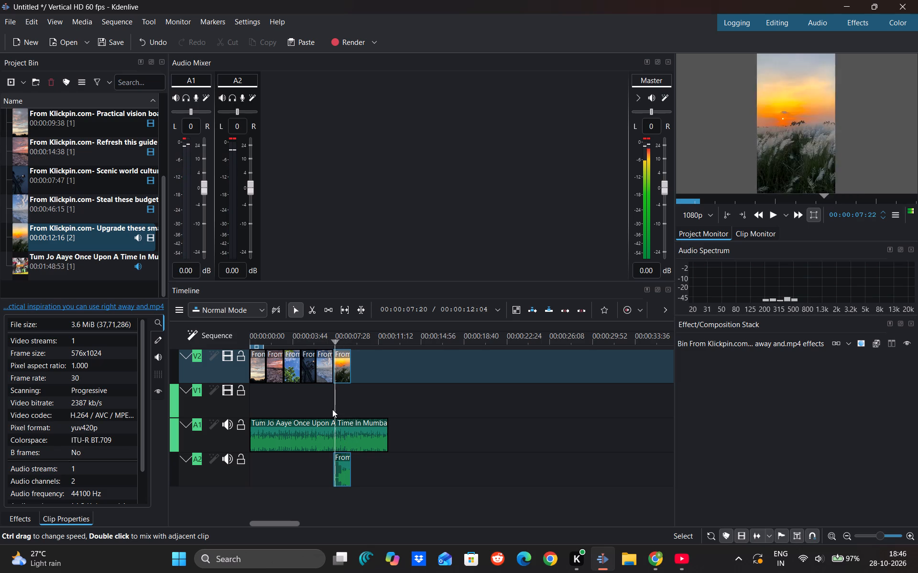
{"action": "left_click_drag", "start_coordinate": [332, 409], "coordinate": [332, 409]}
{"action": "key", "text": "space"}
{"action": "key", "text": "space"}
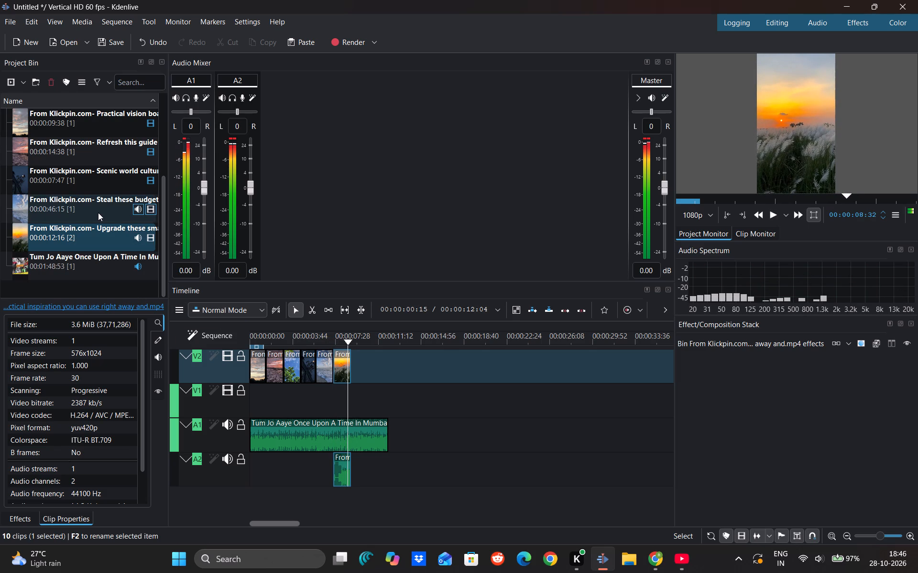
Place the "Fresh Remote Work Tips" clip directly after the sunset clip on V2 and trim its end to about 10.5 seconds on the timeline.
{"action": "scroll", "coordinate": [98, 212], "scroll_direction": "down", "scroll_amount": 1}
{"action": "scroll", "coordinate": [98, 212], "scroll_direction": "up", "scroll_amount": 1}
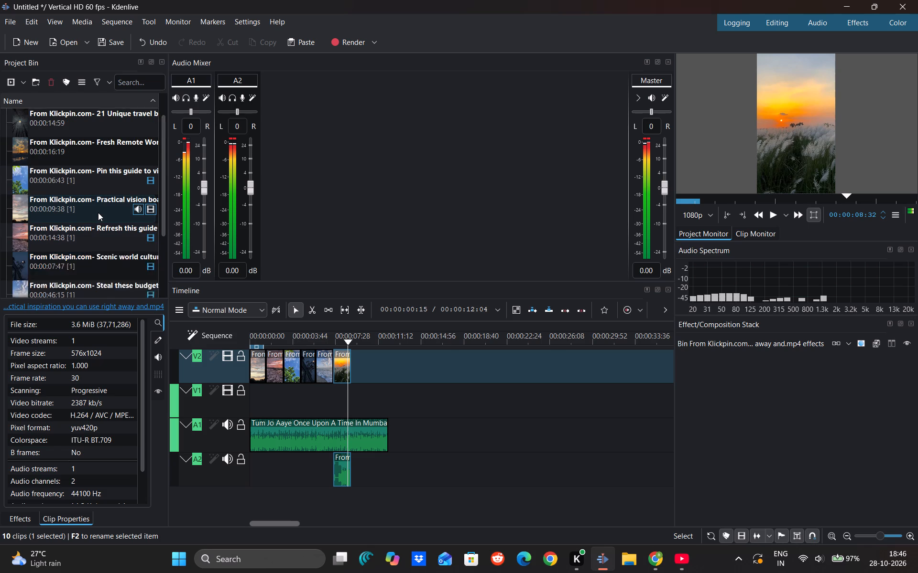
{"action": "scroll", "coordinate": [98, 212], "scroll_direction": "up", "scroll_amount": 1}
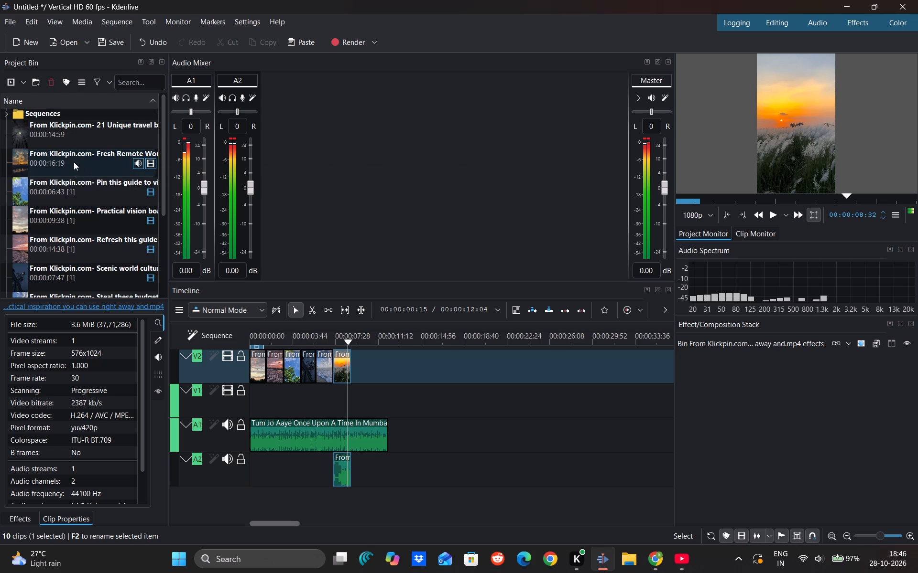
{"action": "left_click_drag", "start_coordinate": [74, 162], "coordinate": [349, 363]}
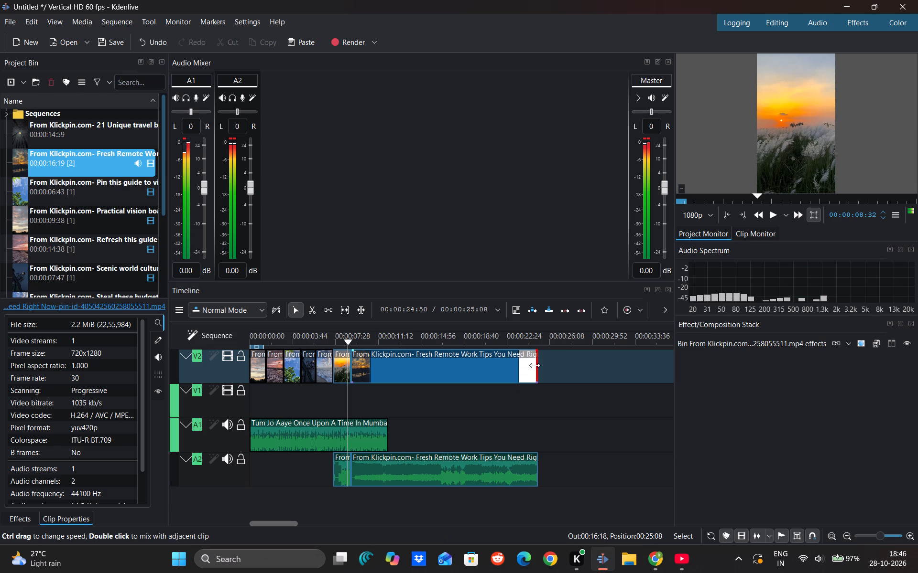
{"action": "left_click_drag", "start_coordinate": [535, 365], "coordinate": [376, 374]}
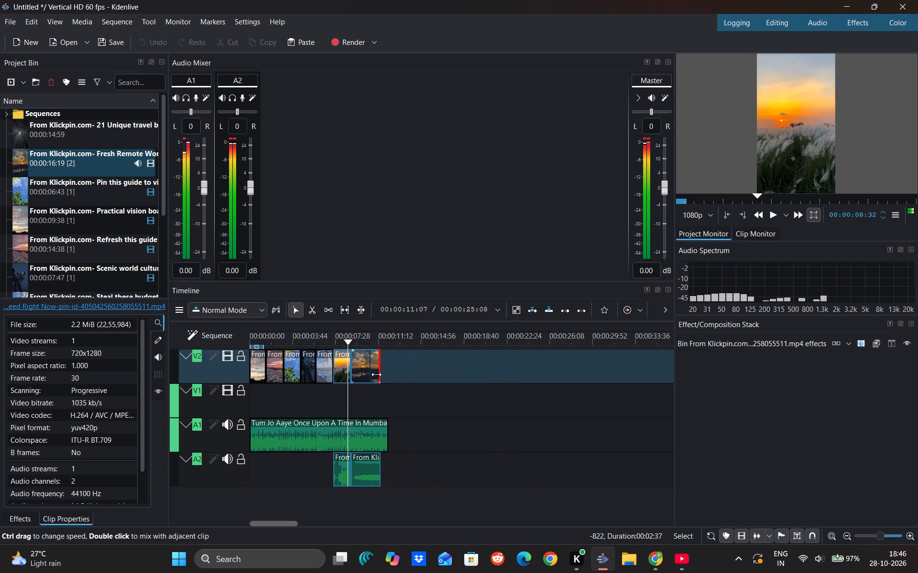
{"action": "left_click_drag", "start_coordinate": [376, 374], "coordinate": [368, 376]}
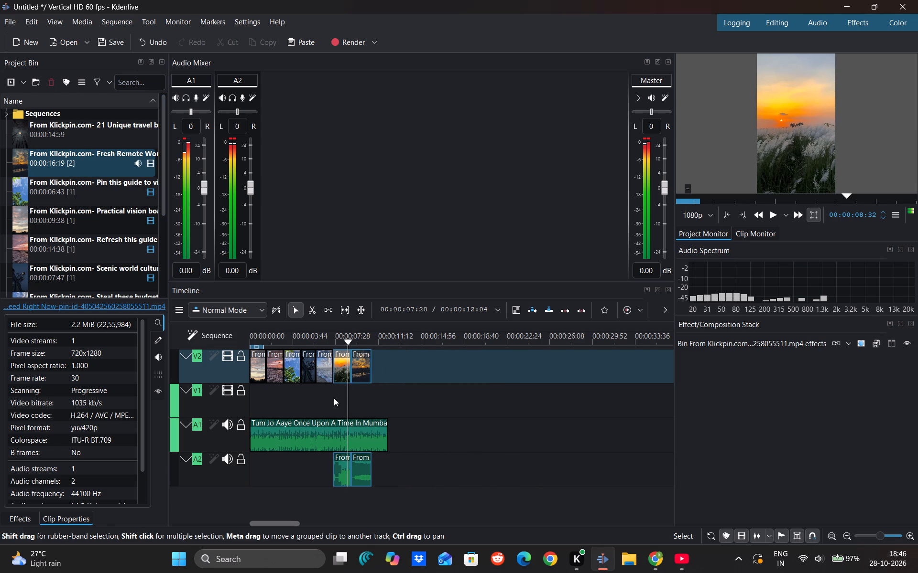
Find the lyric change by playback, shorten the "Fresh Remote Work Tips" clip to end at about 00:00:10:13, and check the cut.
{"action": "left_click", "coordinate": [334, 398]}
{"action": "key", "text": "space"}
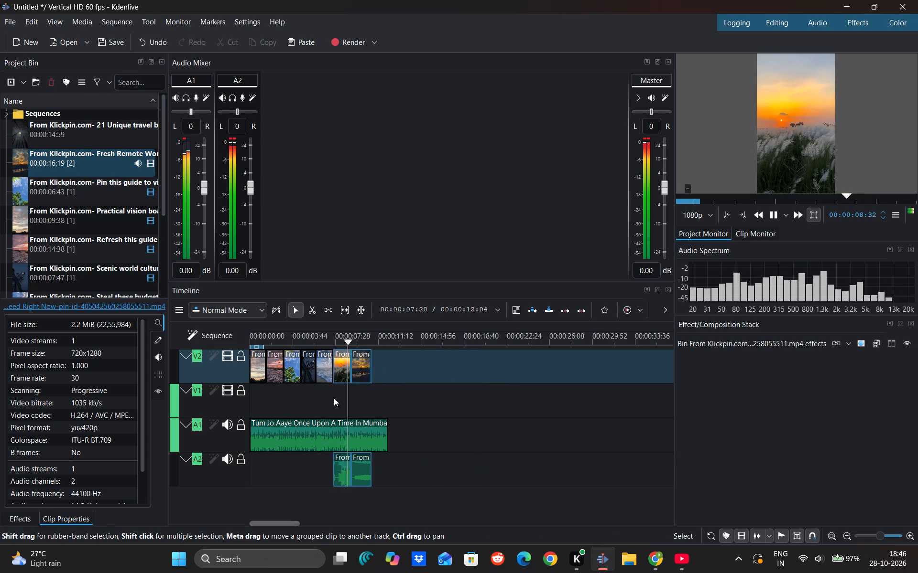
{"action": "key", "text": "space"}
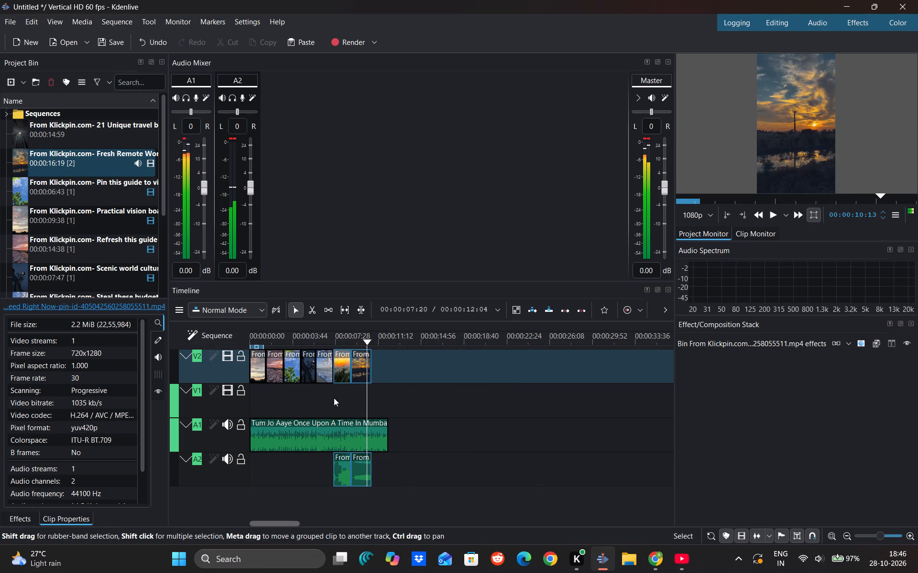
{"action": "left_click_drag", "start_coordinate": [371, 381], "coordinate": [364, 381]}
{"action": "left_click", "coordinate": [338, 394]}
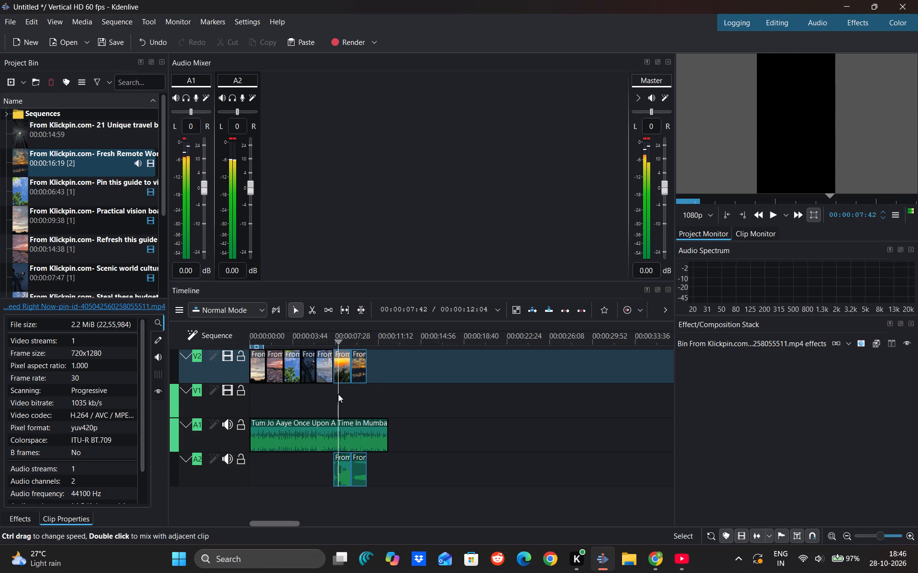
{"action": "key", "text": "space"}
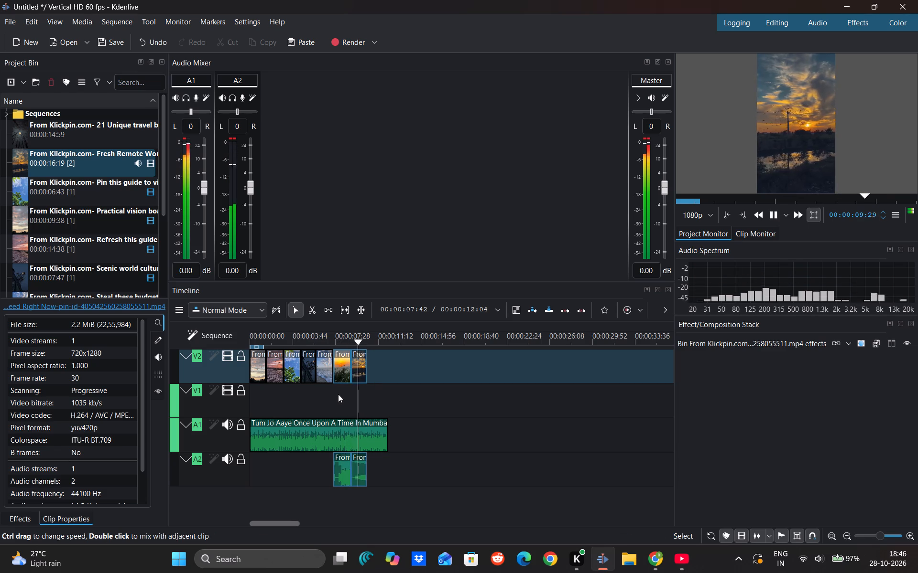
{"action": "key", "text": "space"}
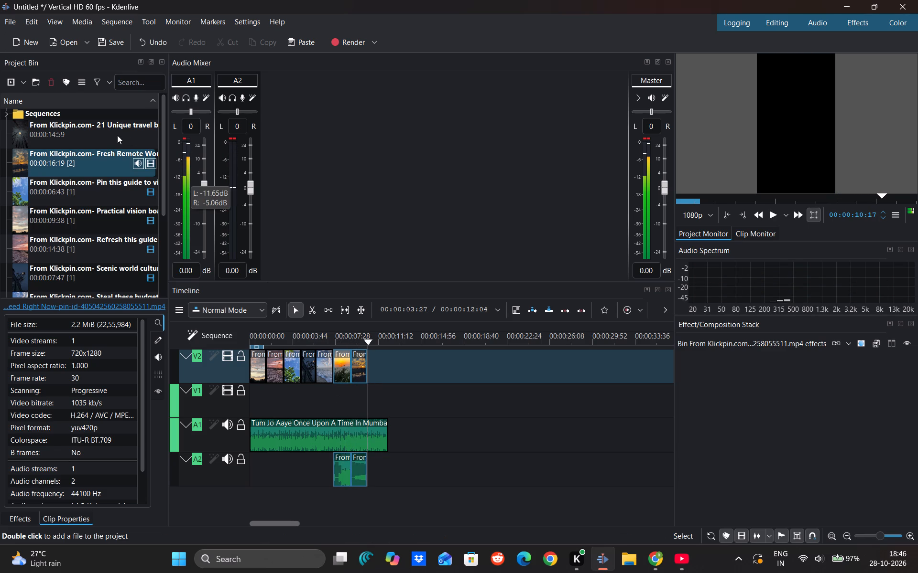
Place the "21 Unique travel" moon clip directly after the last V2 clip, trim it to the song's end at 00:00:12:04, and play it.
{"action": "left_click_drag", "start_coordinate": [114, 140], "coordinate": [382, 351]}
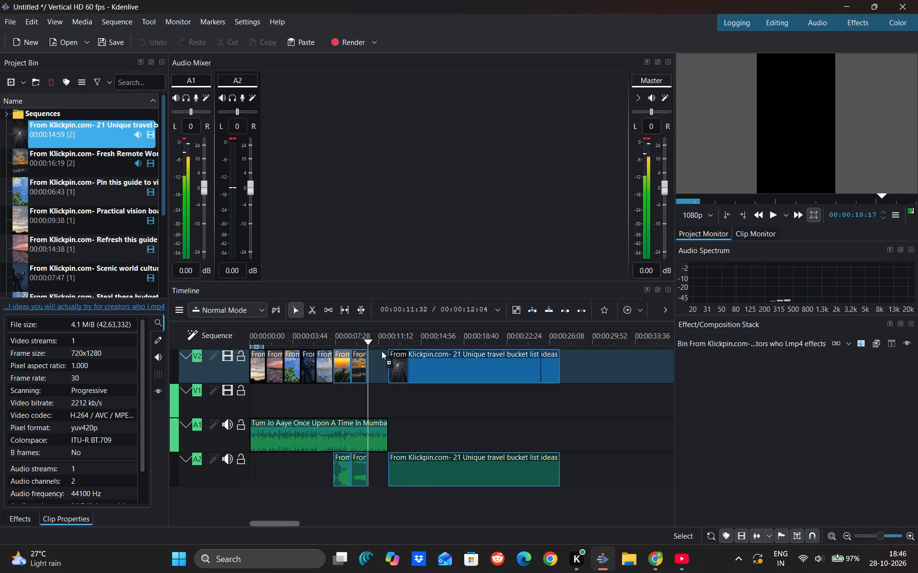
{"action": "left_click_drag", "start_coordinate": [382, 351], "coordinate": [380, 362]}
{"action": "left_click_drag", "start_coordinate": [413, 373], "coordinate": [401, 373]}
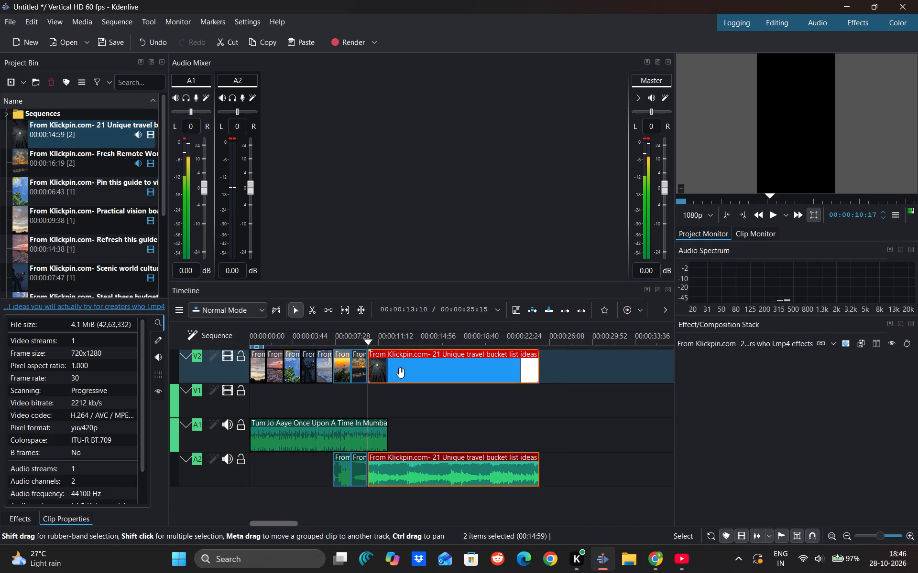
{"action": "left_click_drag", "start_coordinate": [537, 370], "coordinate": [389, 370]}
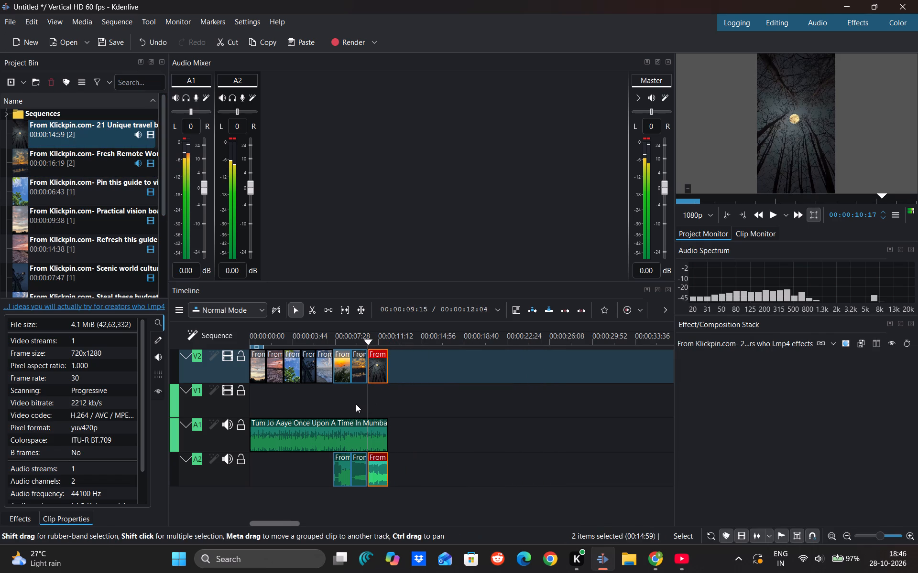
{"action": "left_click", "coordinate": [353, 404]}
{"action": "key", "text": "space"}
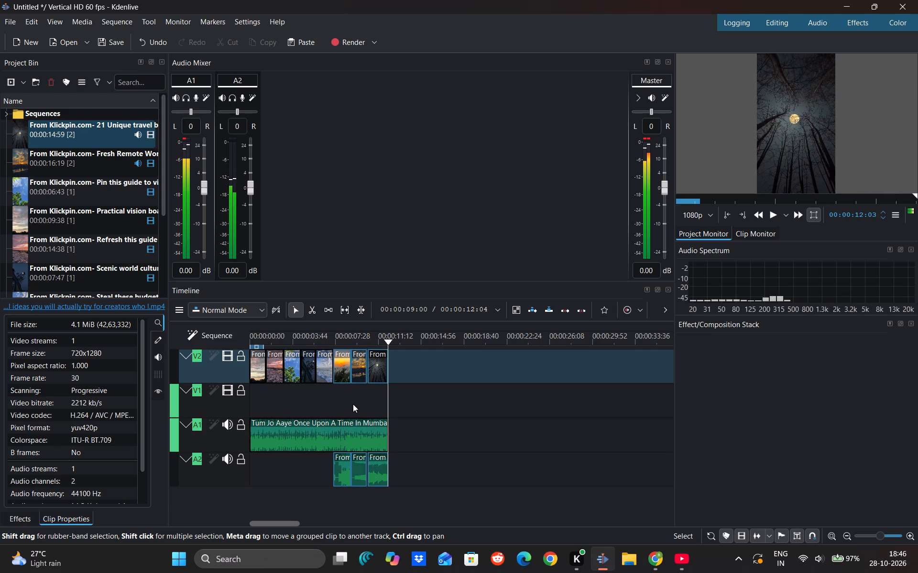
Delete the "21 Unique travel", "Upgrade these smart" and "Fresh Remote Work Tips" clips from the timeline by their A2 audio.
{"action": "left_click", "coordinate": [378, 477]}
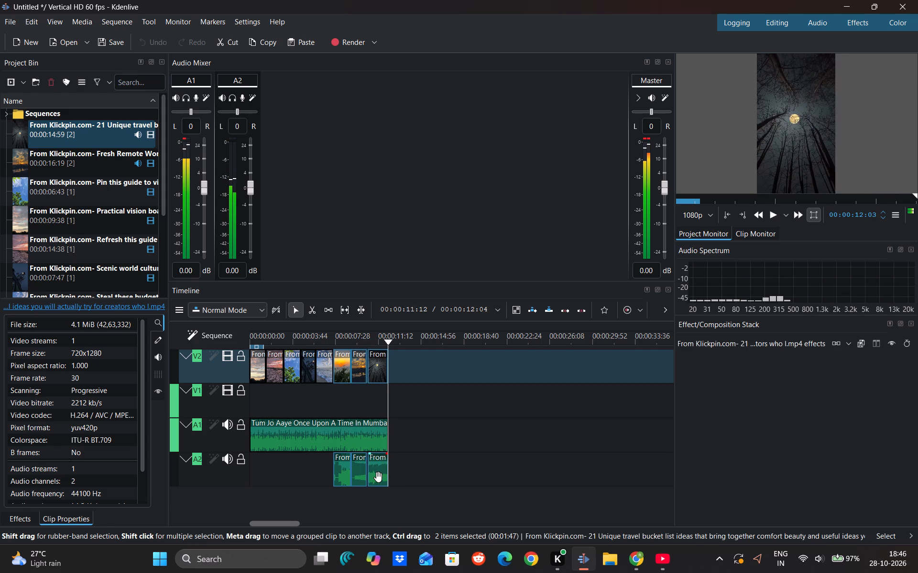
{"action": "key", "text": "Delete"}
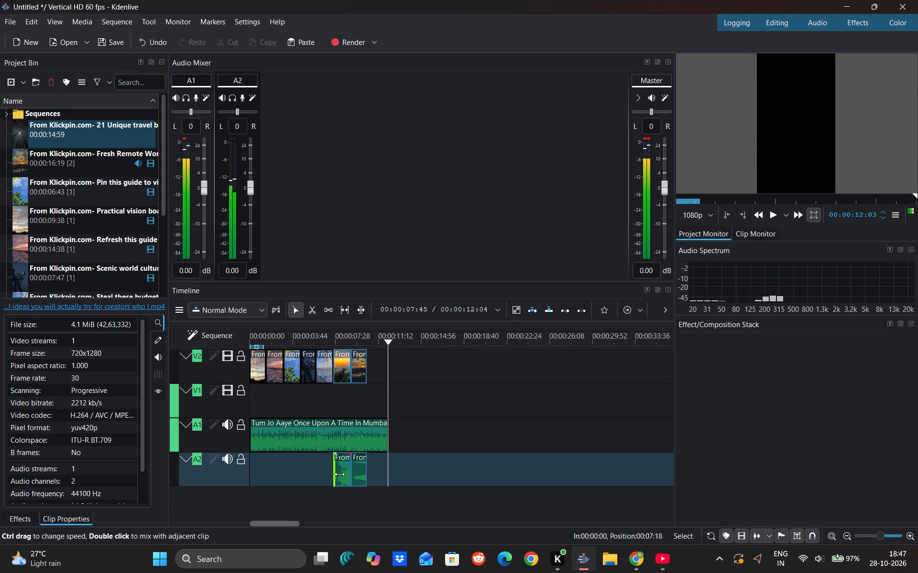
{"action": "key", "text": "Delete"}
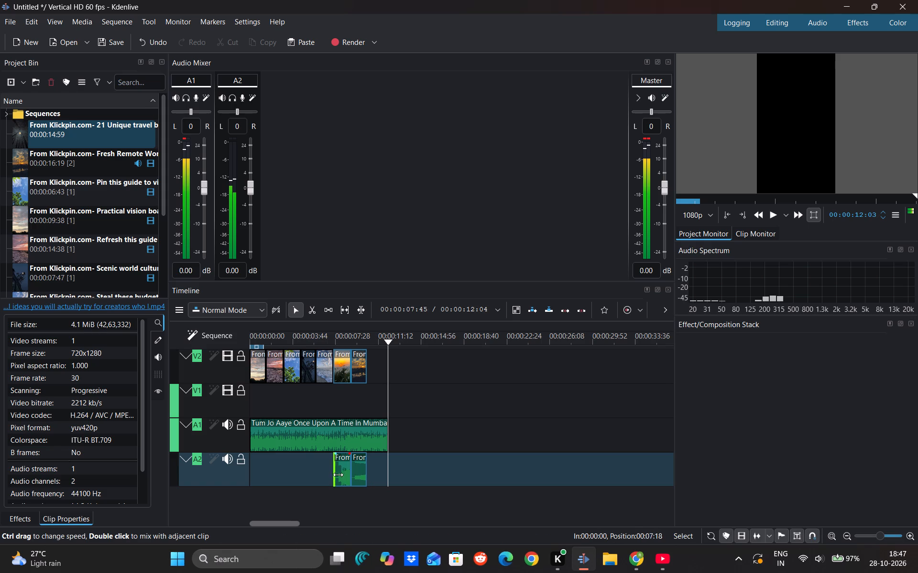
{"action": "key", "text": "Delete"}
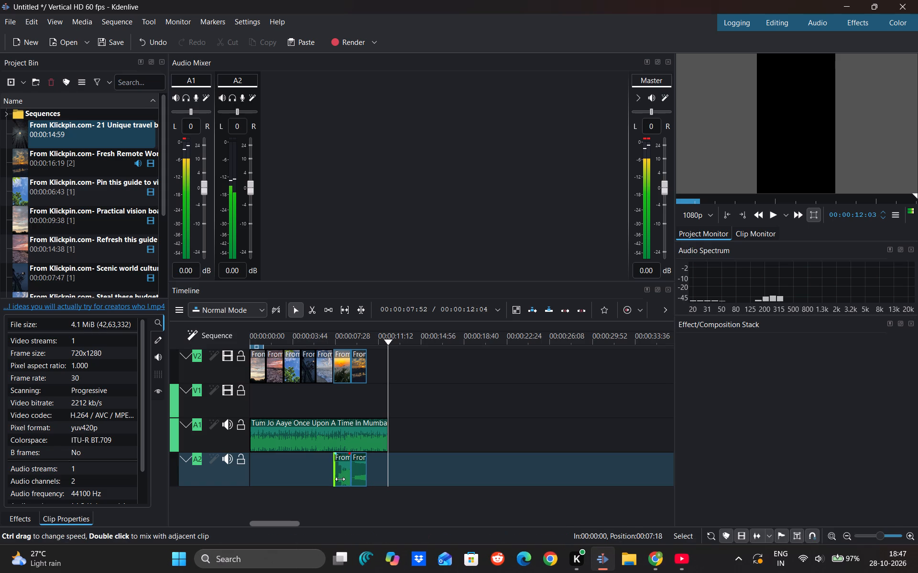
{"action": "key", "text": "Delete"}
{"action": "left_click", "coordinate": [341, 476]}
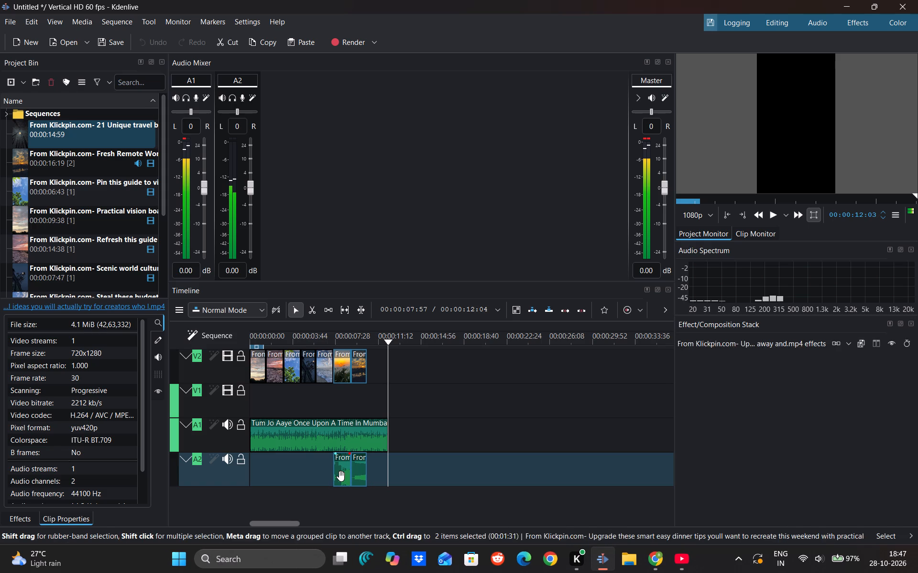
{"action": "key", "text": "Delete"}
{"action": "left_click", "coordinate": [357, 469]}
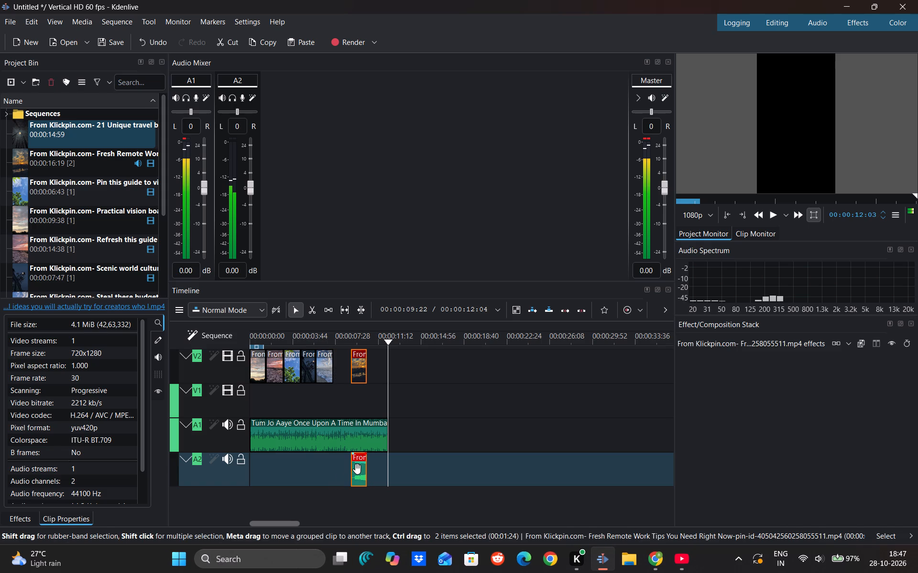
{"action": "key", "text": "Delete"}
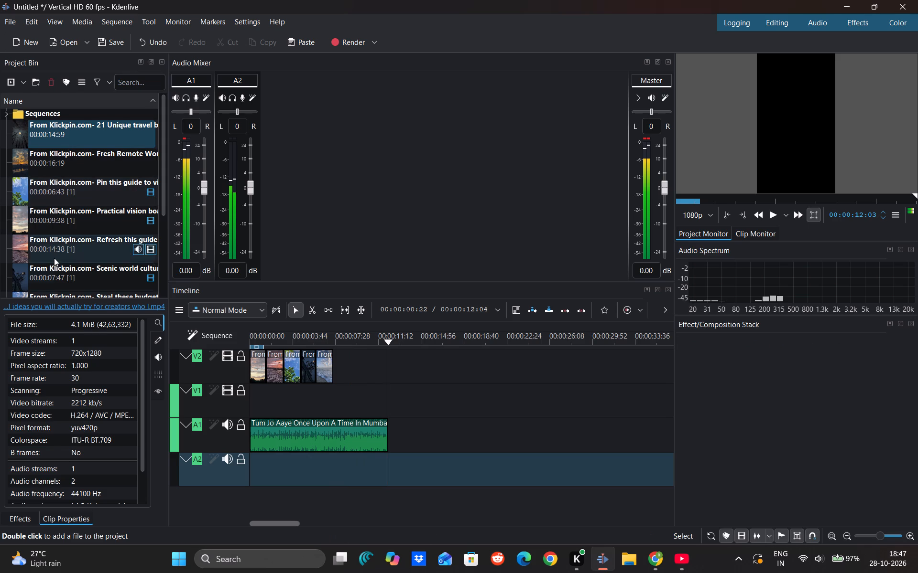
Place the "Upgrade these smart" sunset clip directly after the fifth V2 clip and trim its end to about 9.2 seconds on the timeline.
{"action": "scroll", "coordinate": [61, 285], "scroll_direction": "down", "scroll_amount": 3}
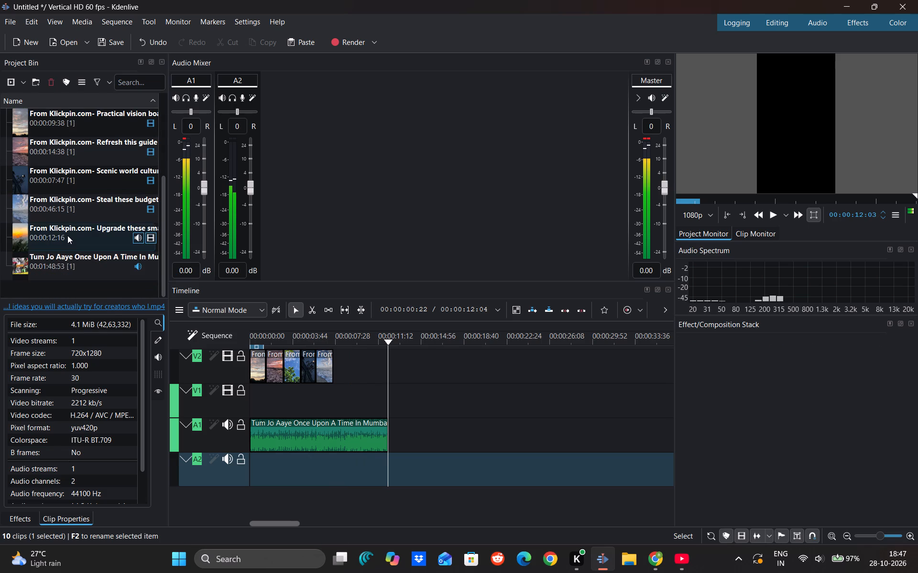
{"action": "left_click_drag", "start_coordinate": [67, 235], "coordinate": [329, 370]}
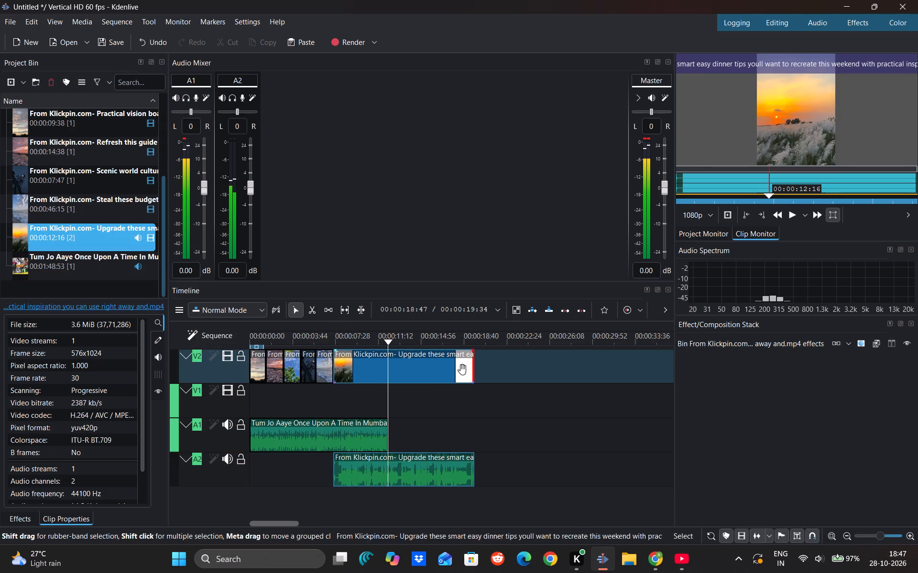
{"action": "left_click_drag", "start_coordinate": [471, 370], "coordinate": [373, 372]}
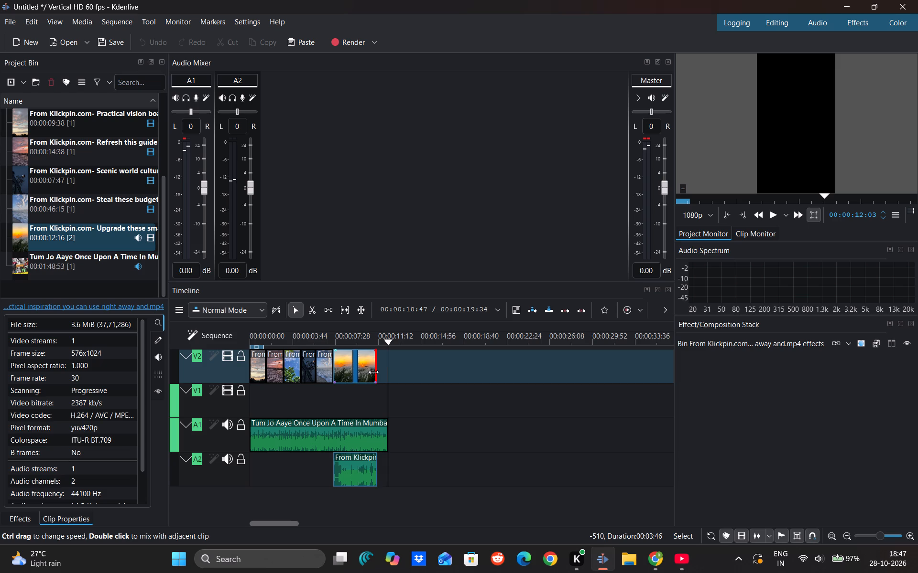
{"action": "left_click_drag", "start_coordinate": [373, 372], "coordinate": [350, 381]}
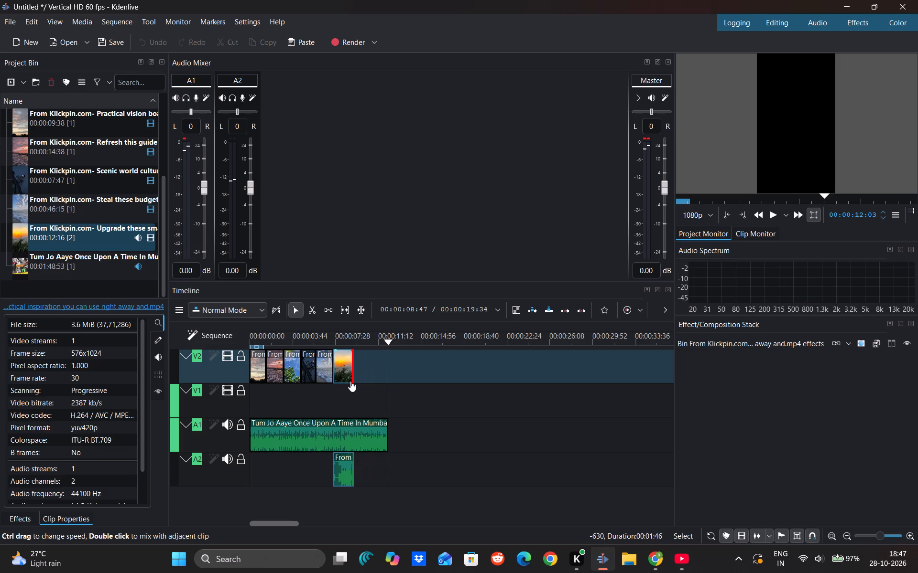
{"action": "left_click_drag", "start_coordinate": [350, 381], "coordinate": [353, 381]}
Play the edit to find the lyric change and shorten the "Upgrade these smart" sunset clip to end at about 00:00:08:56.
{"action": "left_click", "coordinate": [329, 389]}
{"action": "key", "text": "space"}
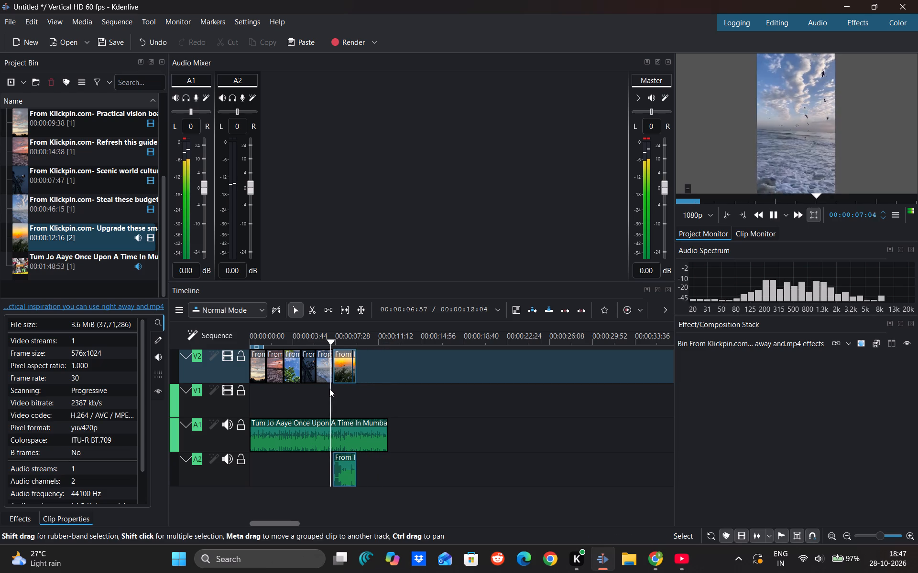
{"action": "key", "text": "space"}
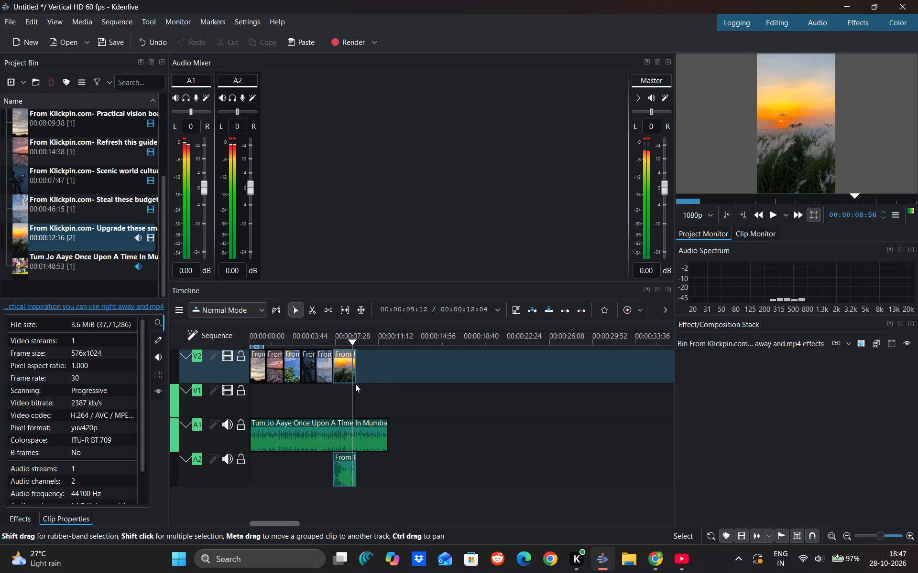
{"action": "left_click_drag", "start_coordinate": [355, 379], "coordinate": [349, 380]}
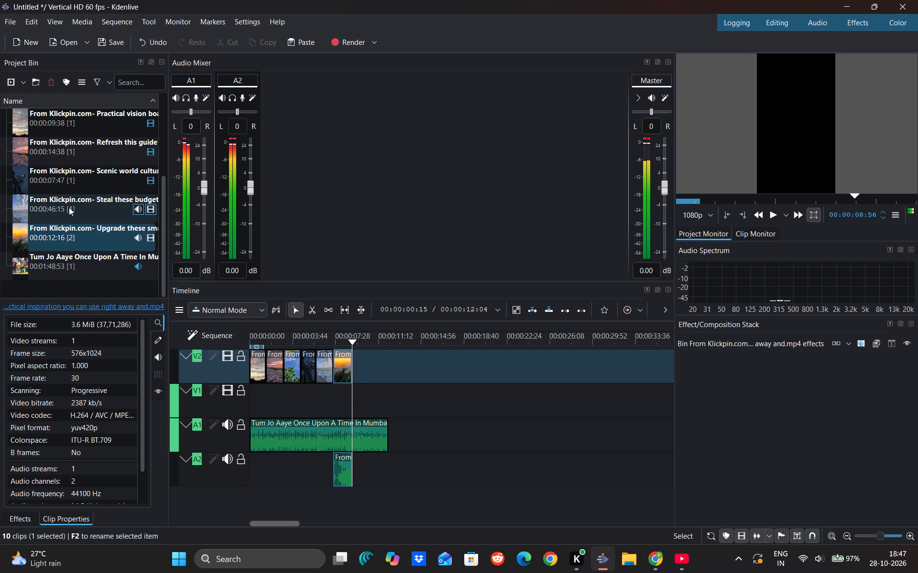
Place the "Fresh Remote Work Tips" clip directly after the sunset clip on V2 and trim its end to about 10.6 seconds on the timeline.
{"action": "scroll", "coordinate": [69, 207], "scroll_direction": "up", "scroll_amount": 4}
{"action": "left_click_drag", "start_coordinate": [72, 164], "coordinate": [249, 262]}
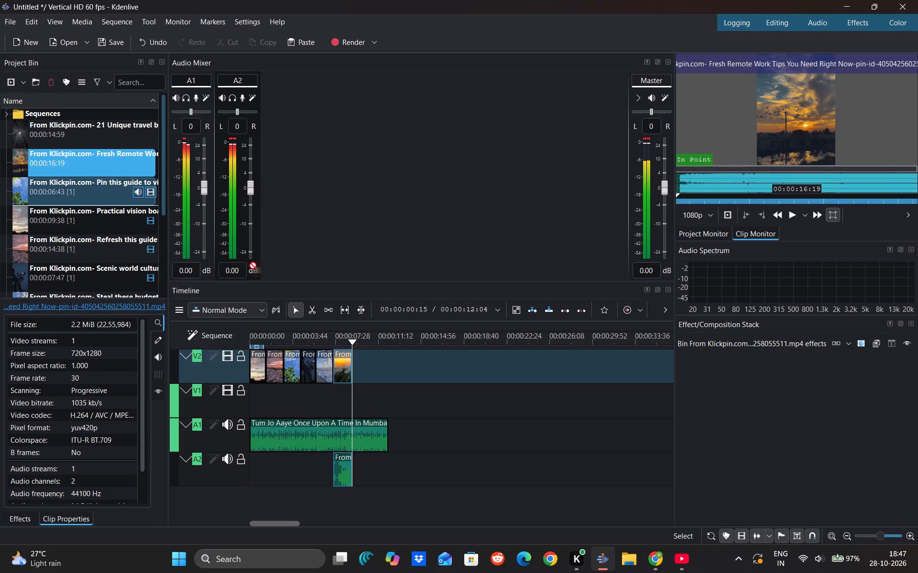
{"action": "left_click_drag", "start_coordinate": [249, 262], "coordinate": [352, 351]}
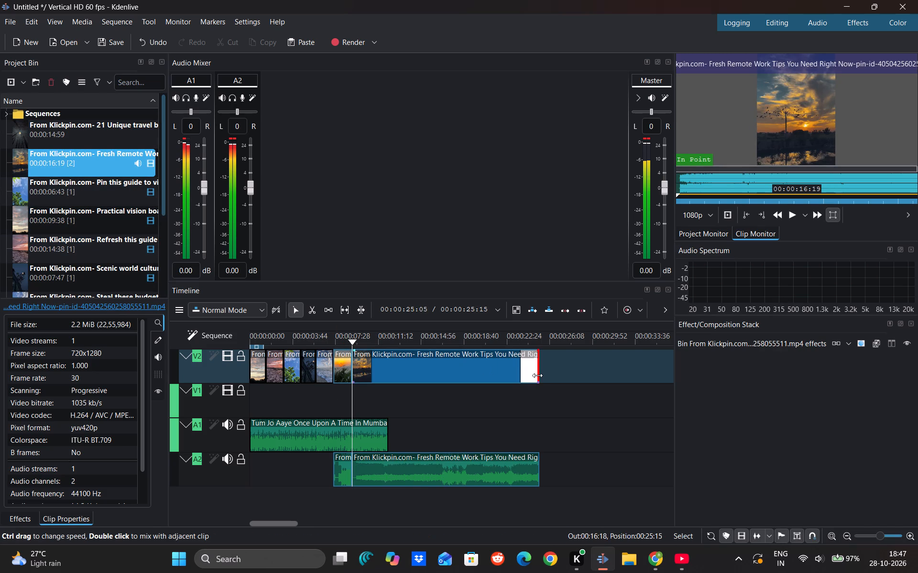
{"action": "left_click_drag", "start_coordinate": [537, 374], "coordinate": [375, 373]}
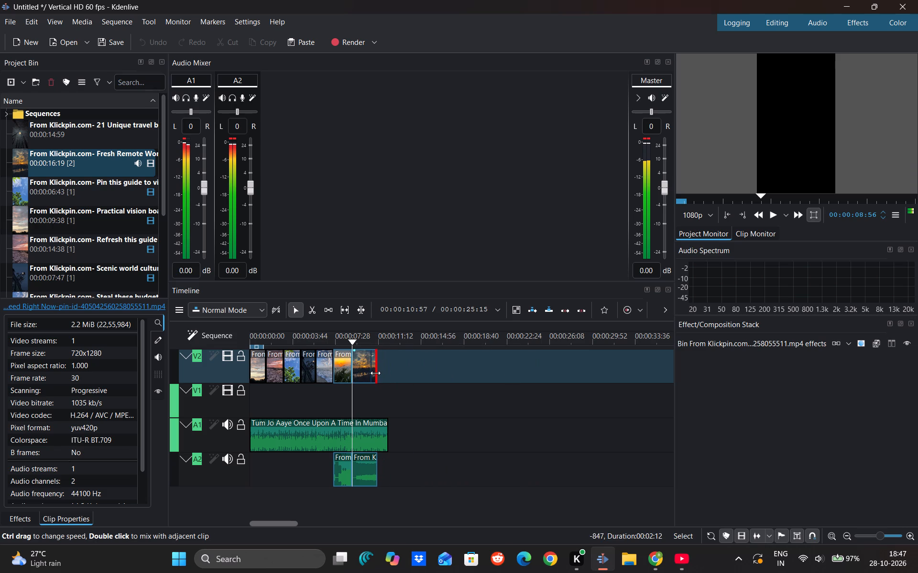
{"action": "left_click_drag", "start_coordinate": [375, 373], "coordinate": [377, 371]}
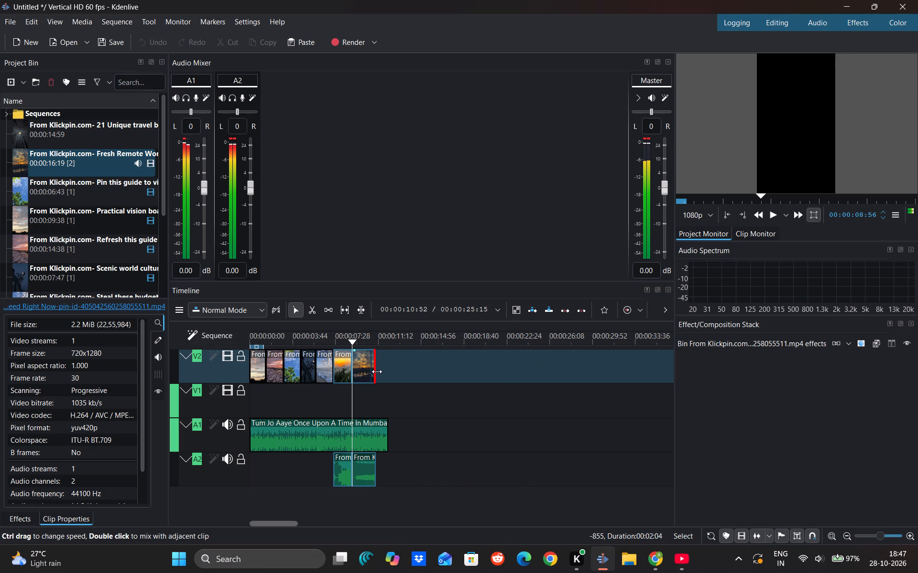
{"action": "left_click_drag", "start_coordinate": [377, 371], "coordinate": [370, 371]}
Find the lyric change by playback, shorten the "Fresh Remote Work Tips" clip to end at about 00:00:10:15, and play on from the cut.
{"action": "left_click", "coordinate": [337, 395]}
{"action": "key", "text": "space"}
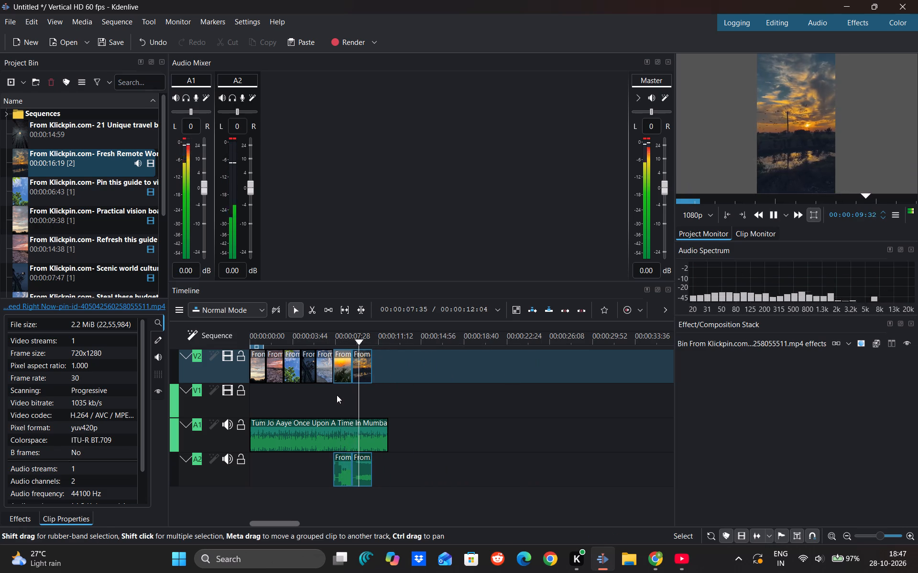
{"action": "key", "text": "space"}
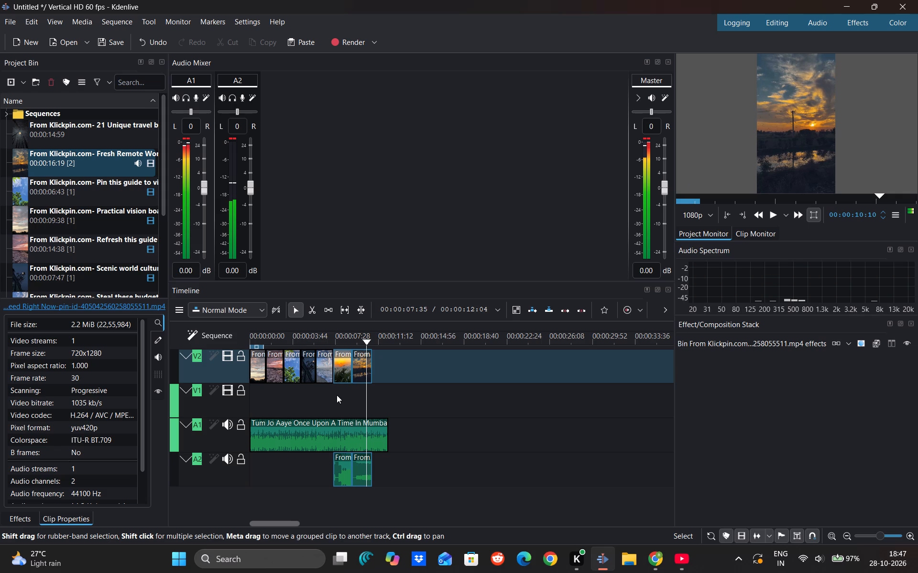
{"action": "key", "text": "space"}
{"action": "key", "text": "space"}
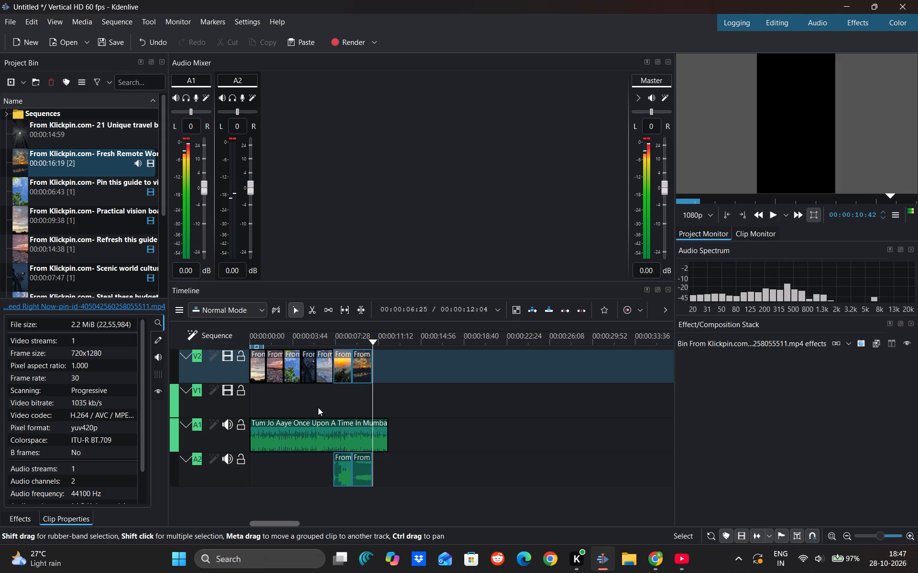
{"action": "left_click", "coordinate": [300, 395]}
{"action": "key", "text": "space"}
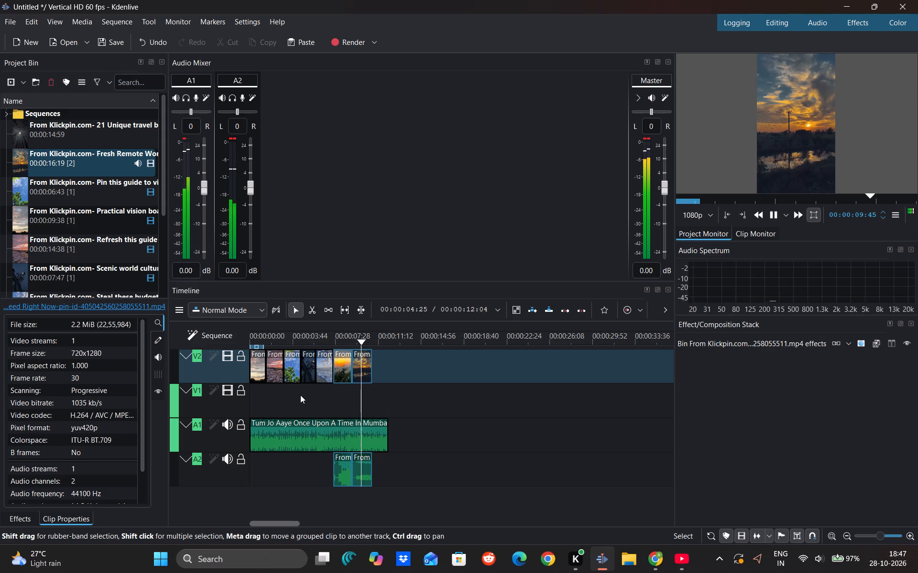
{"action": "key", "text": "space"}
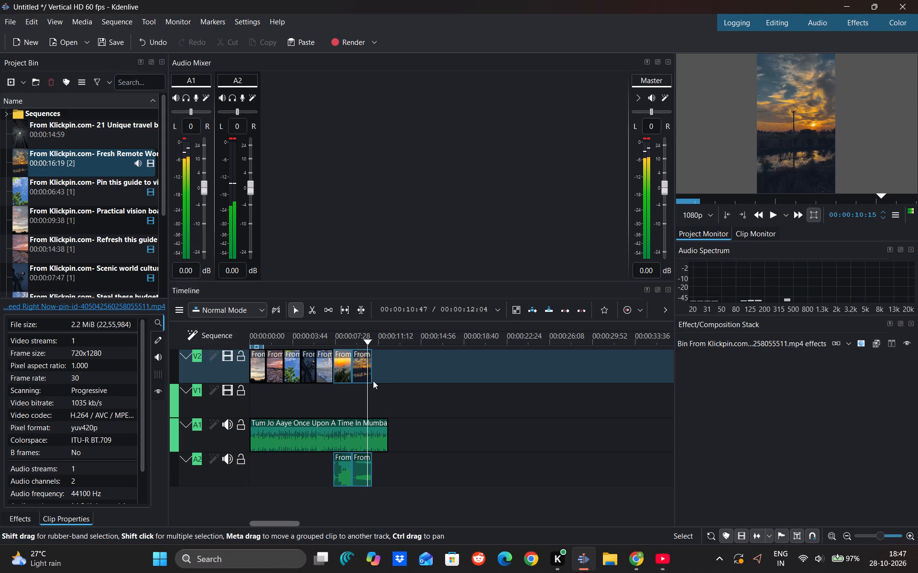
{"action": "left_click_drag", "start_coordinate": [371, 379], "coordinate": [365, 380]}
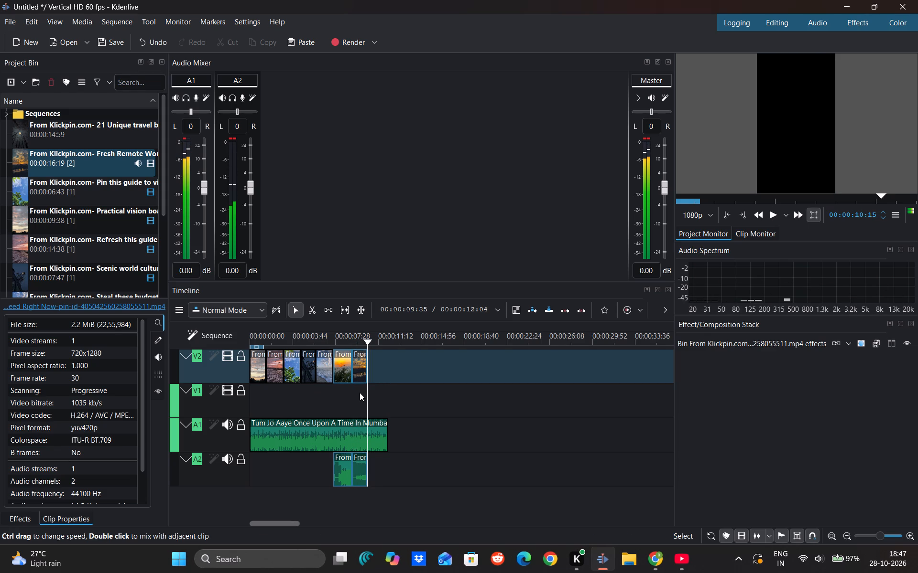
{"action": "key", "text": "space"}
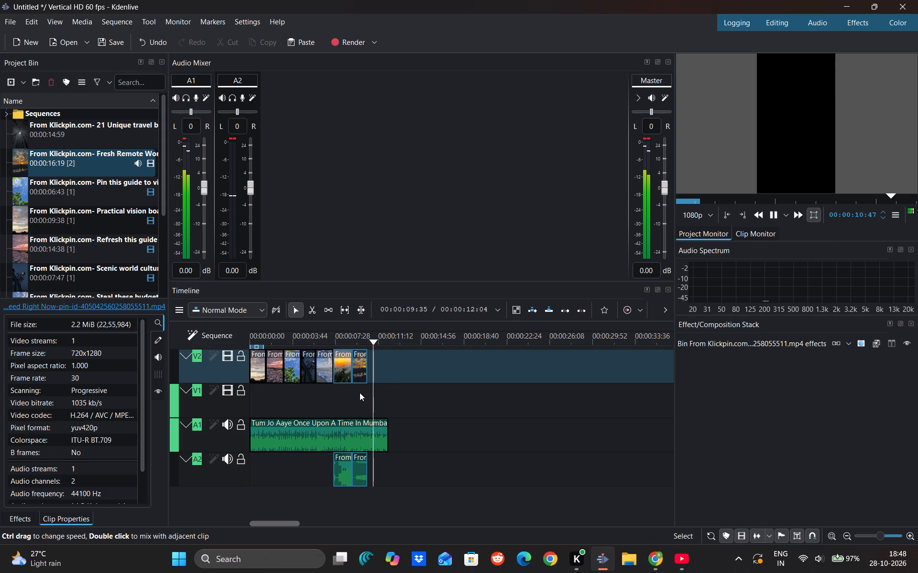
{"action": "key", "text": "space"}
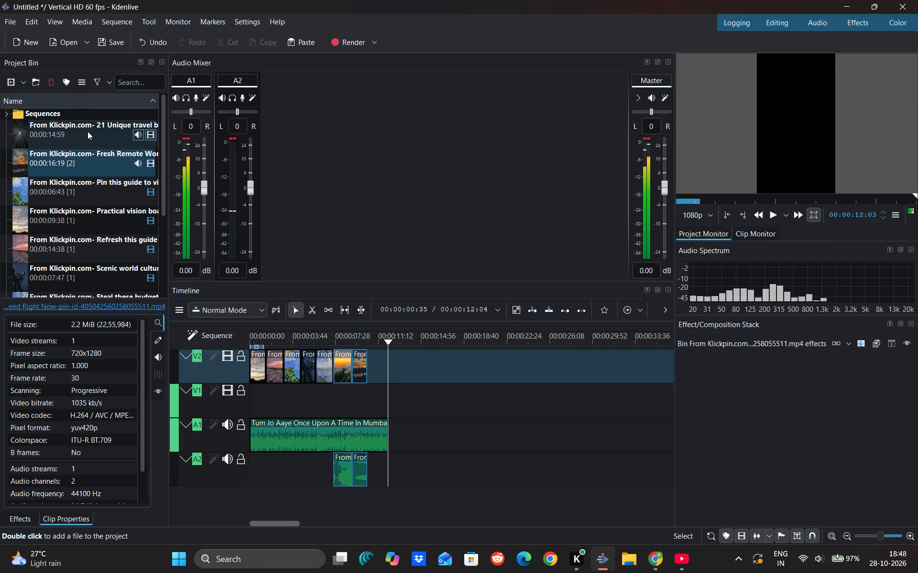
Place the "21 Unique travel" clip directly after the seventh V2 clip, trim its end to the song's end at about 12 seconds, and play the ending.
{"action": "left_click_drag", "start_coordinate": [87, 132], "coordinate": [371, 362]}
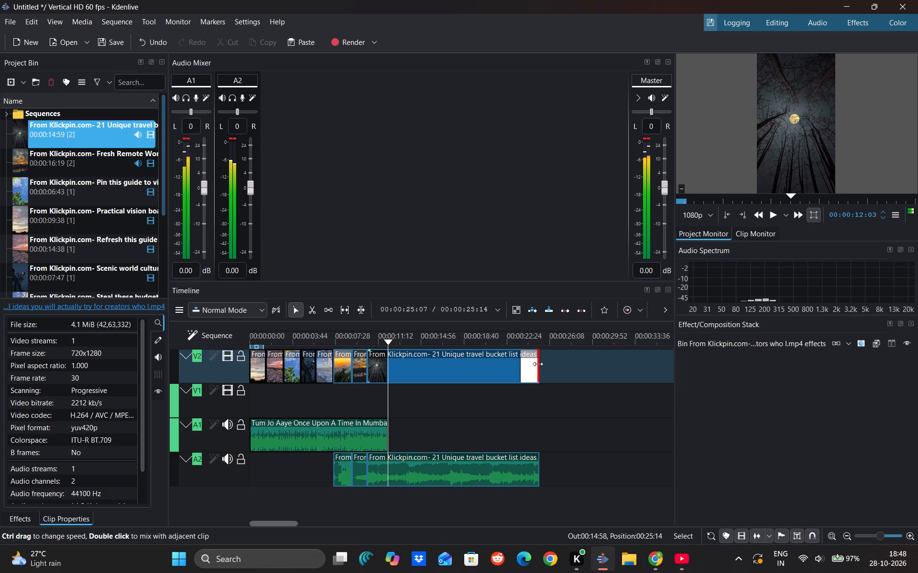
{"action": "left_click_drag", "start_coordinate": [538, 364], "coordinate": [390, 362]}
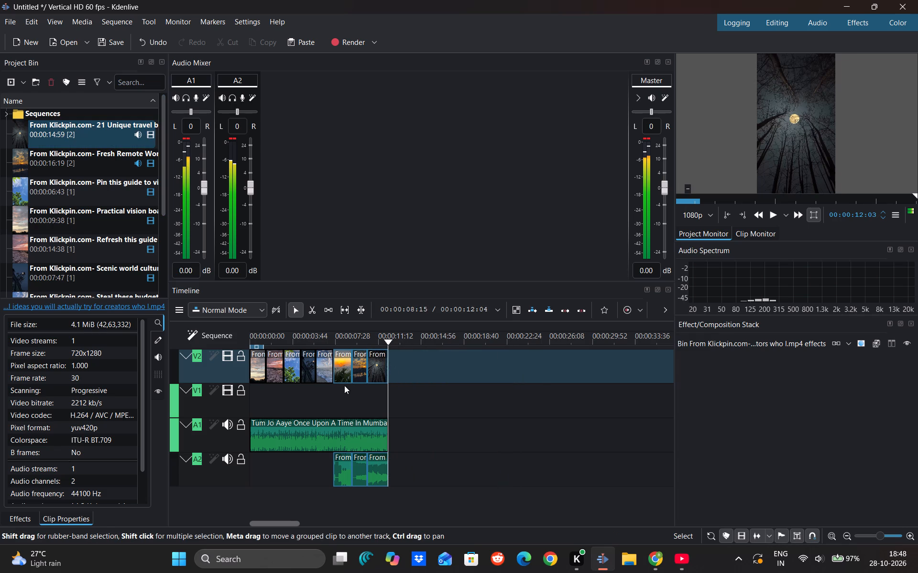
{"action": "left_click", "coordinate": [317, 399]}
{"action": "key", "text": "space"}
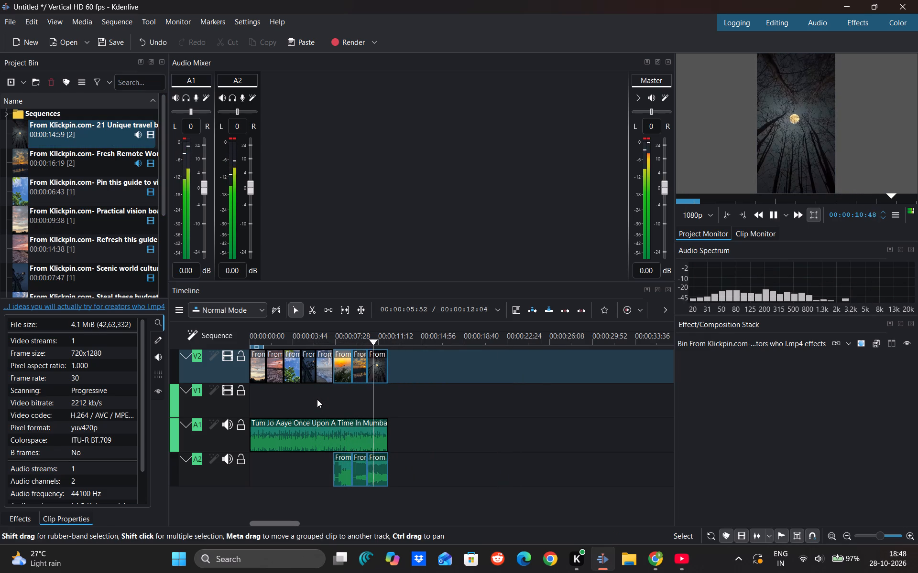
{"action": "key", "text": "space"}
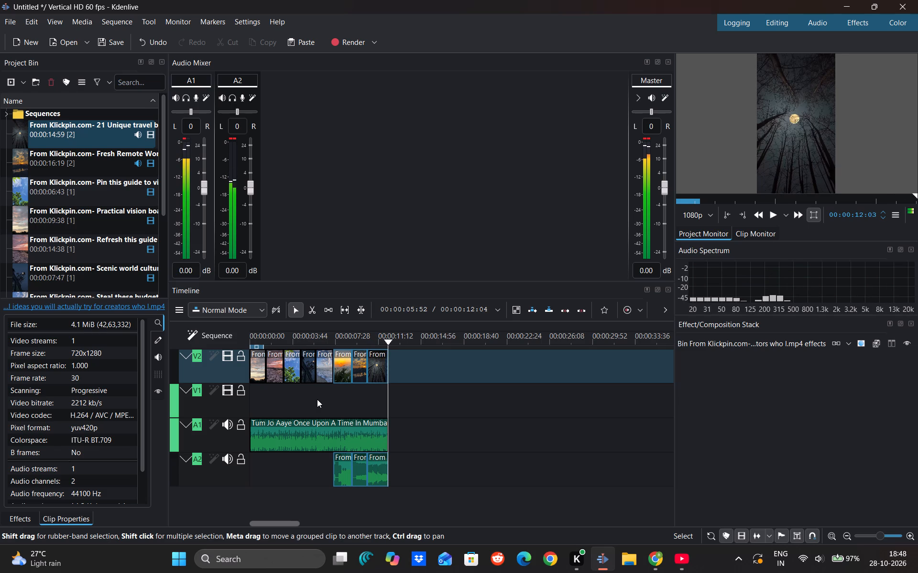
Ungroup the last three V2 clips from their audio and delete their three original audio clips from A2.
{"action": "right_click", "coordinate": [377, 371]}
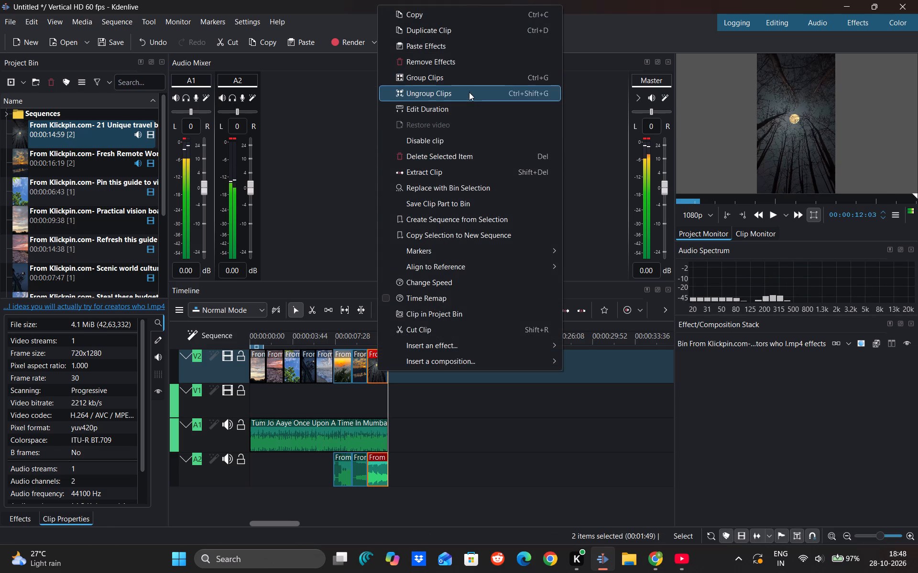
{"action": "left_click", "coordinate": [470, 87]}
{"action": "right_click", "coordinate": [356, 368]}
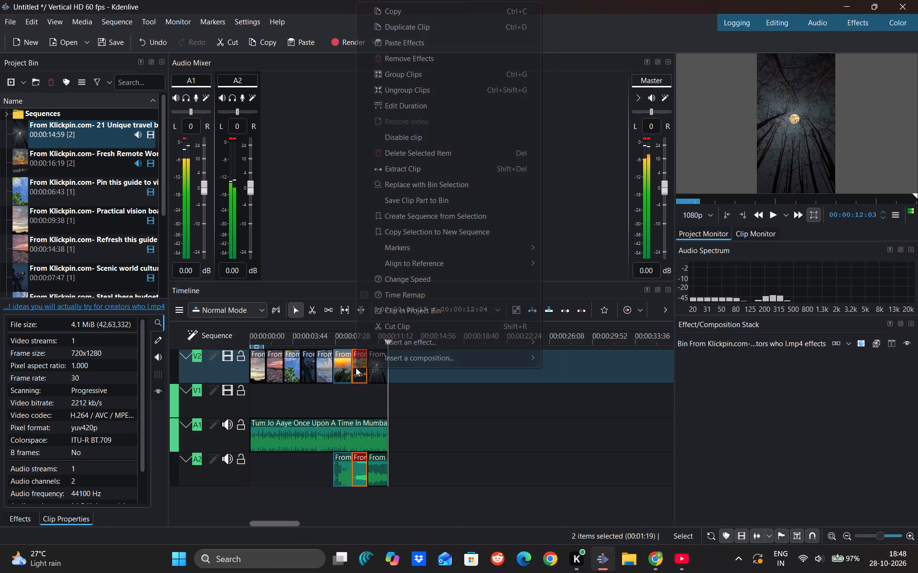
{"action": "left_click", "coordinate": [433, 94]}
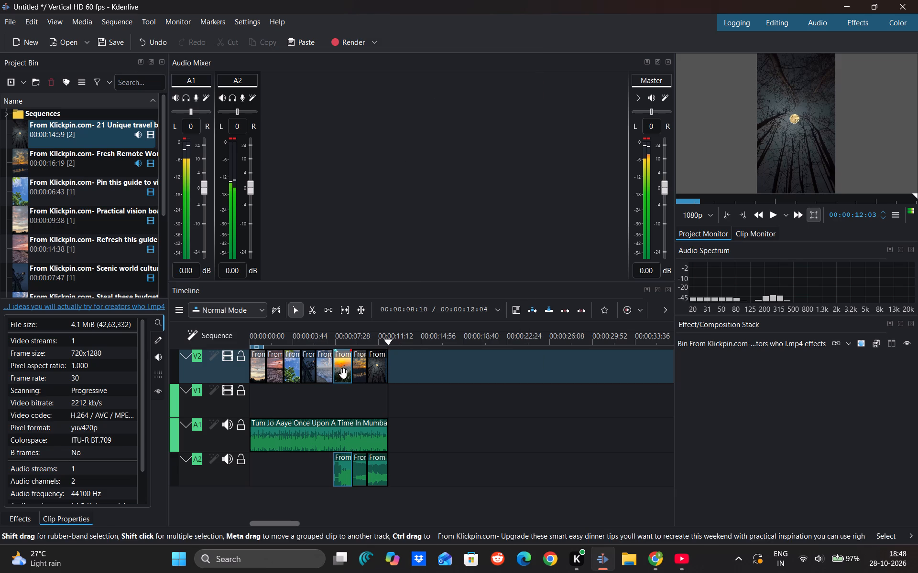
{"action": "right_click", "coordinate": [343, 373]}
{"action": "left_click", "coordinate": [448, 92]}
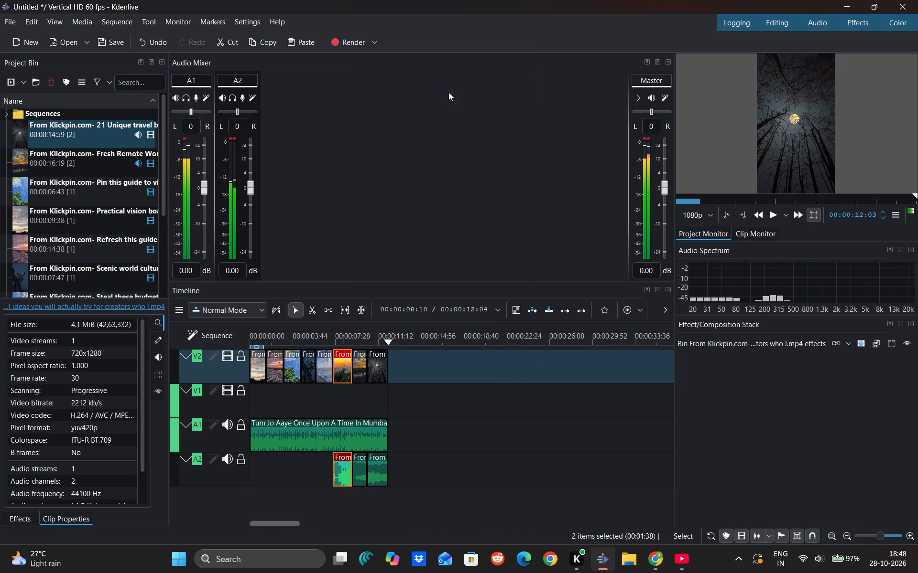
{"action": "left_click", "coordinate": [378, 475]}
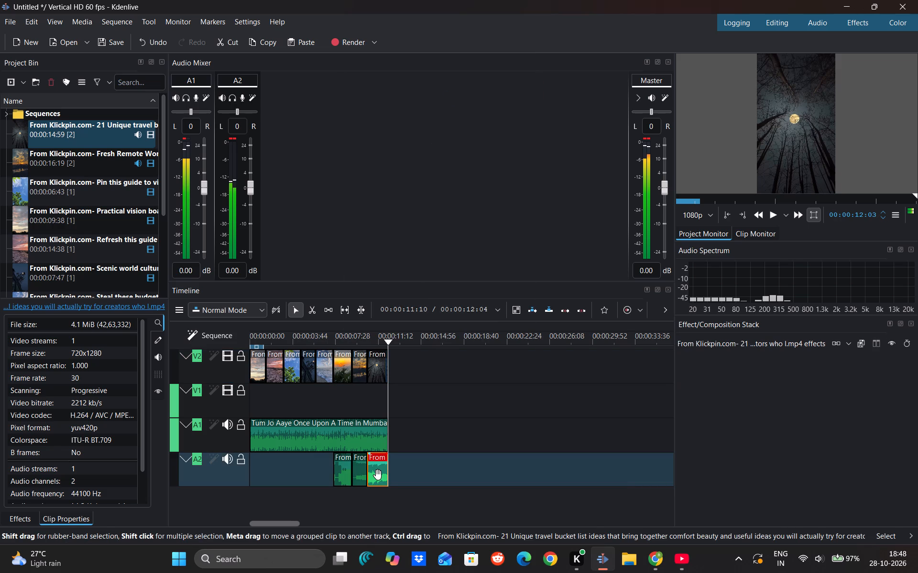
{"action": "key", "text": "Delete"}
{"action": "left_click", "coordinate": [363, 468]}
{"action": "key", "text": "Delete"}
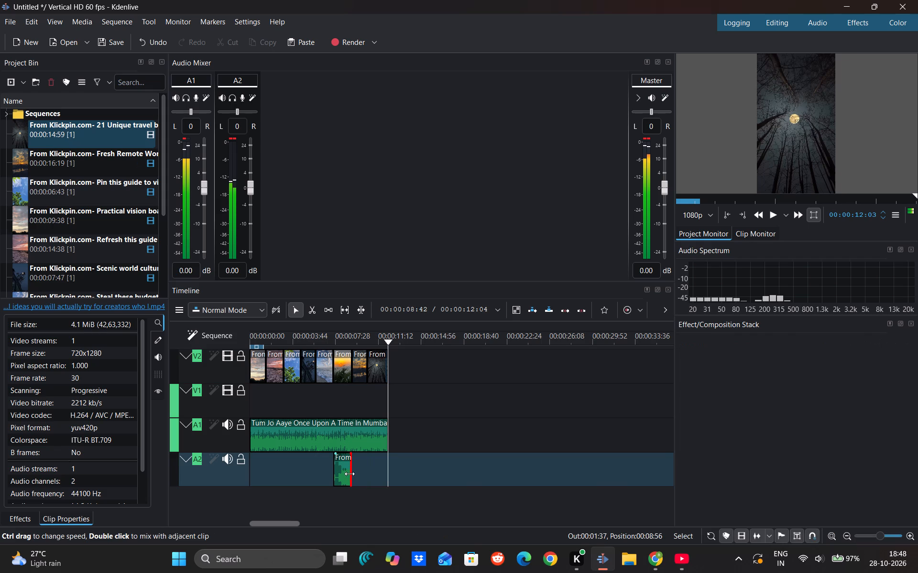
{"action": "left_click", "coordinate": [341, 475]}
{"action": "key", "text": "Delete"}
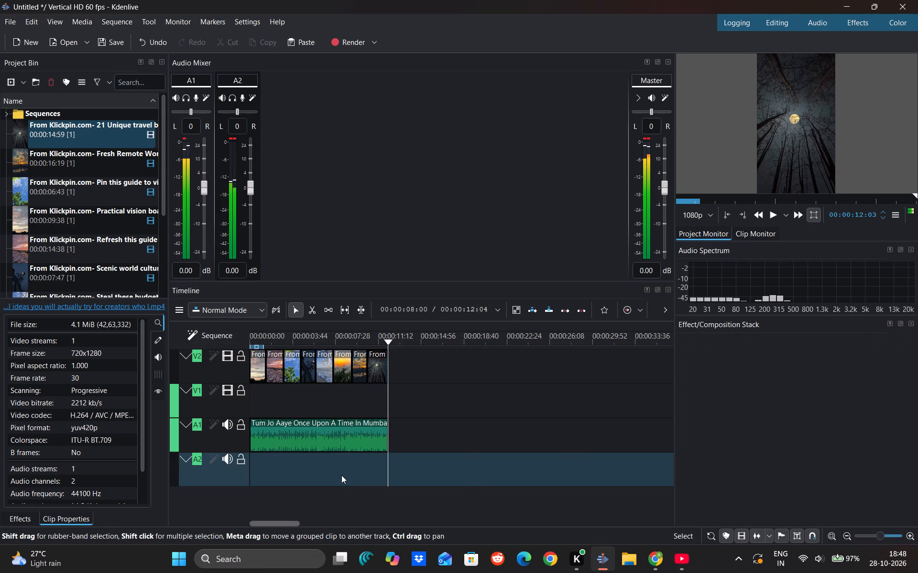
Play the complete eight-clip edit from the start to check the cuts against the song.
{"action": "left_click_drag", "start_coordinate": [341, 475], "coordinate": [198, 449]}
{"action": "key", "text": "space"}
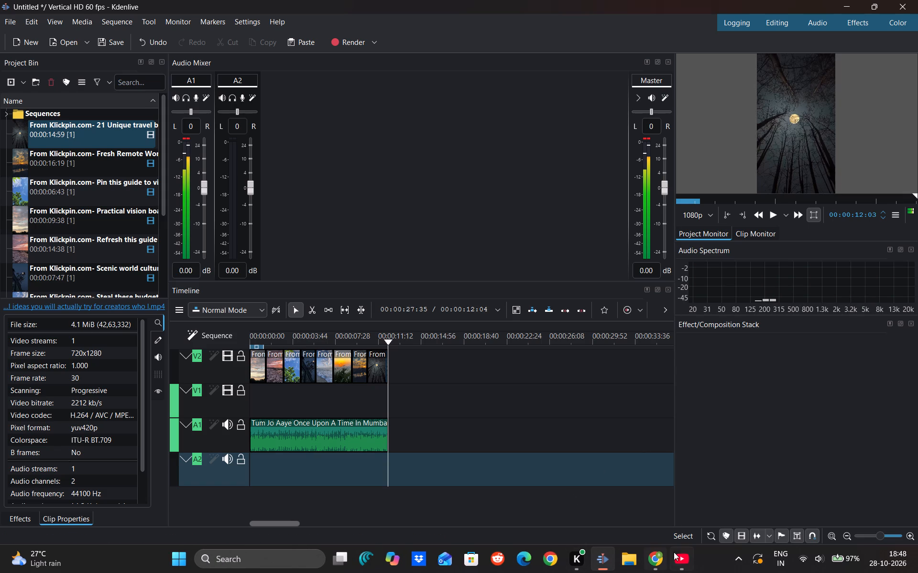
{"action": "left_click", "coordinate": [690, 558]}
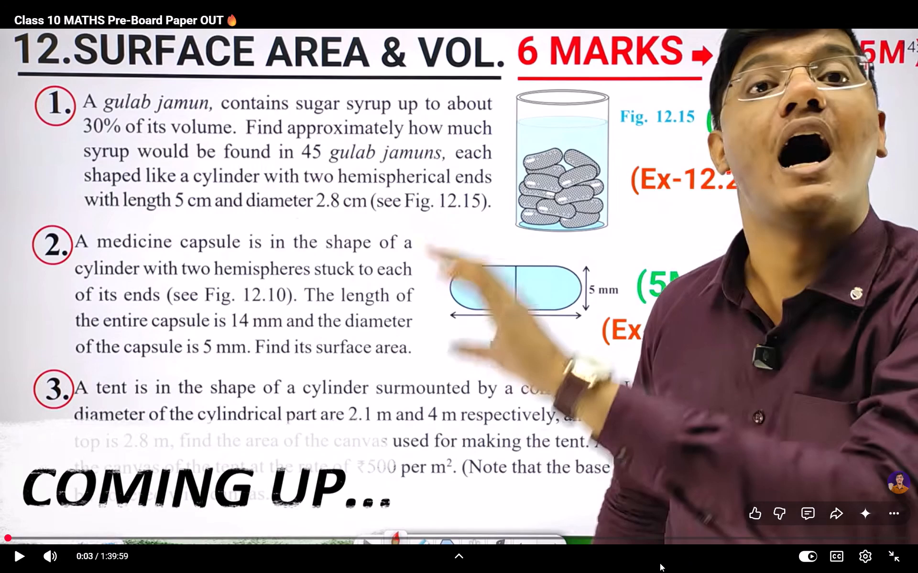
{"action": "key", "text": "alt+Tab"}
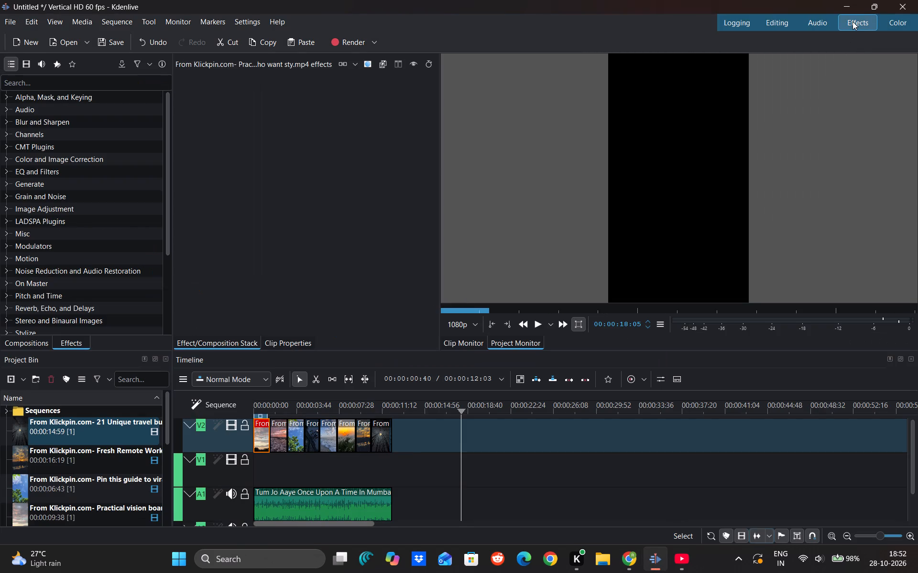
{"action": "left_click", "coordinate": [88, 85]}
{"action": "type", "text": "sat"}
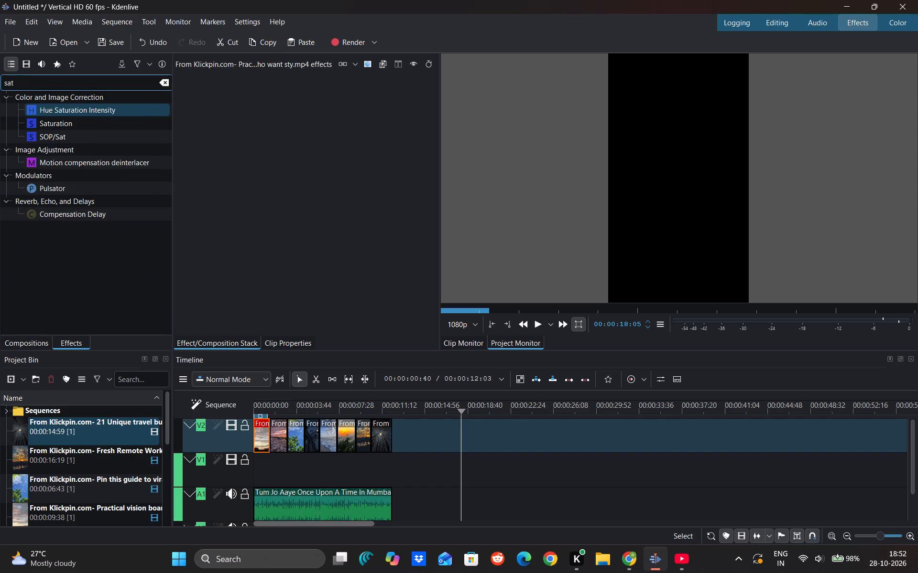
{"action": "left_click", "coordinate": [89, 122]}
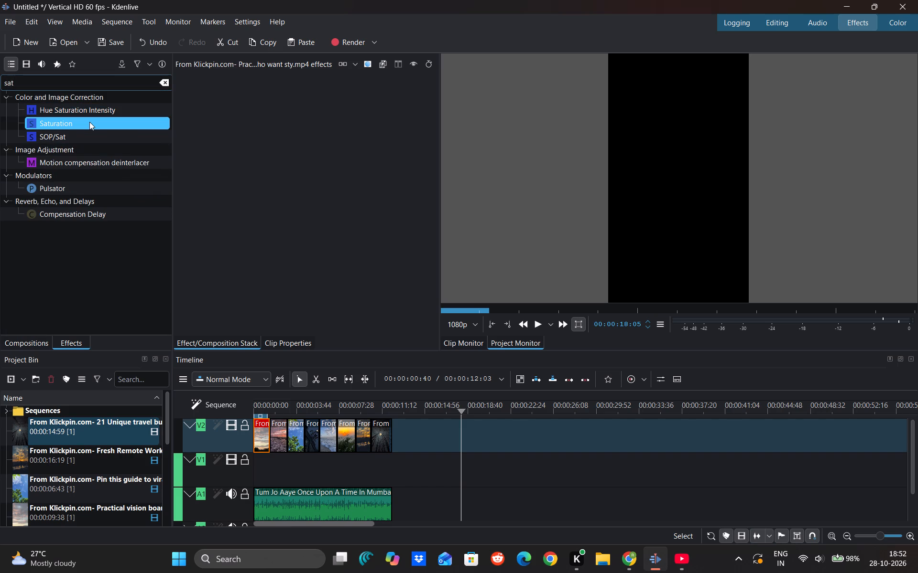
{"action": "left_click", "coordinate": [89, 122]}
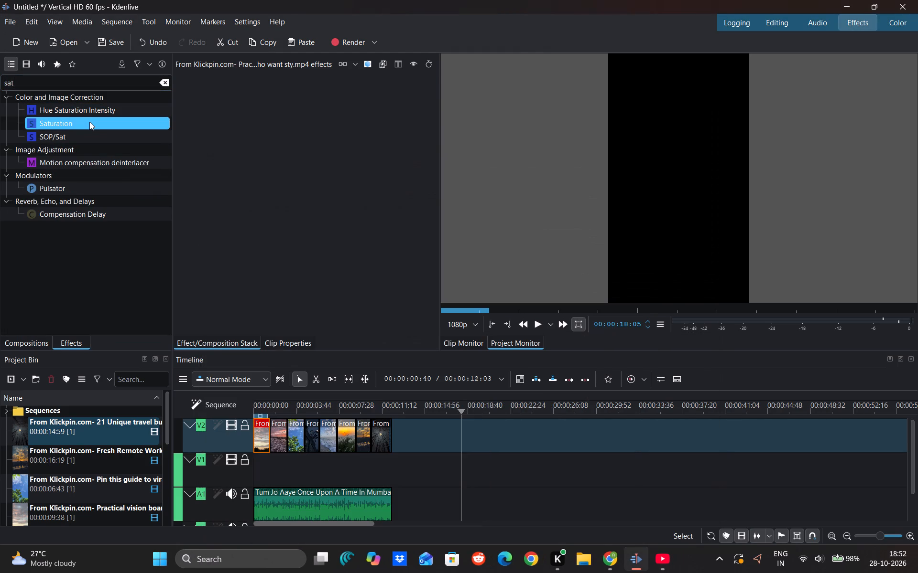
Review ChatGPT's instructions, return to Kdenlive and apply the Saturation effect to the first scenery clip on V2.
{"action": "key", "text": "alt+Tab"}
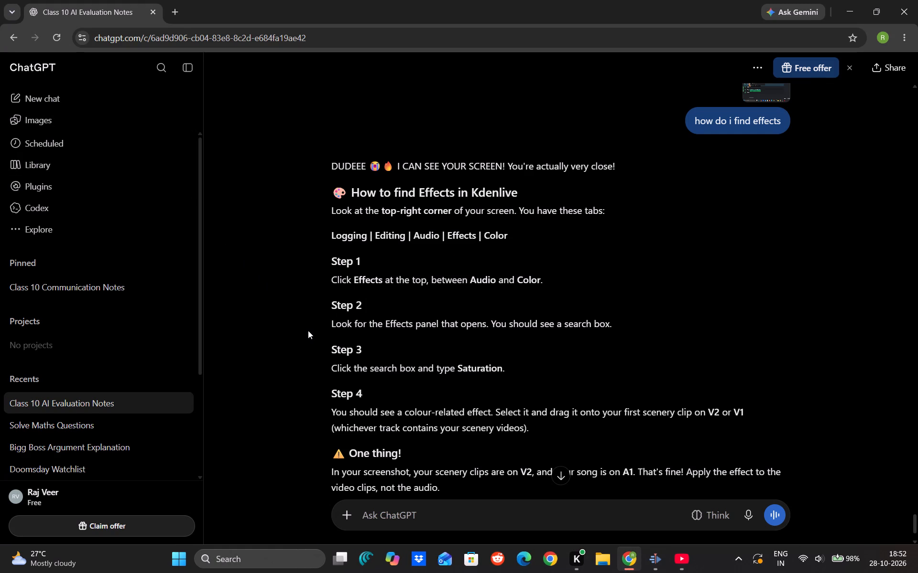
{"action": "scroll", "coordinate": [308, 330], "scroll_direction": "down", "scroll_amount": 2}
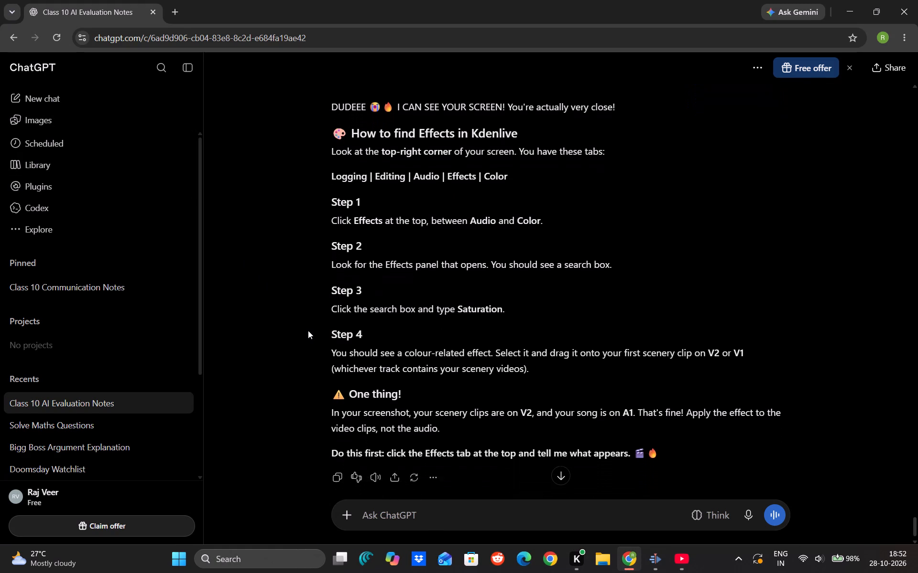
{"action": "scroll", "coordinate": [308, 330], "scroll_direction": "down", "scroll_amount": 1}
{"action": "key", "text": "alt+Tab"}
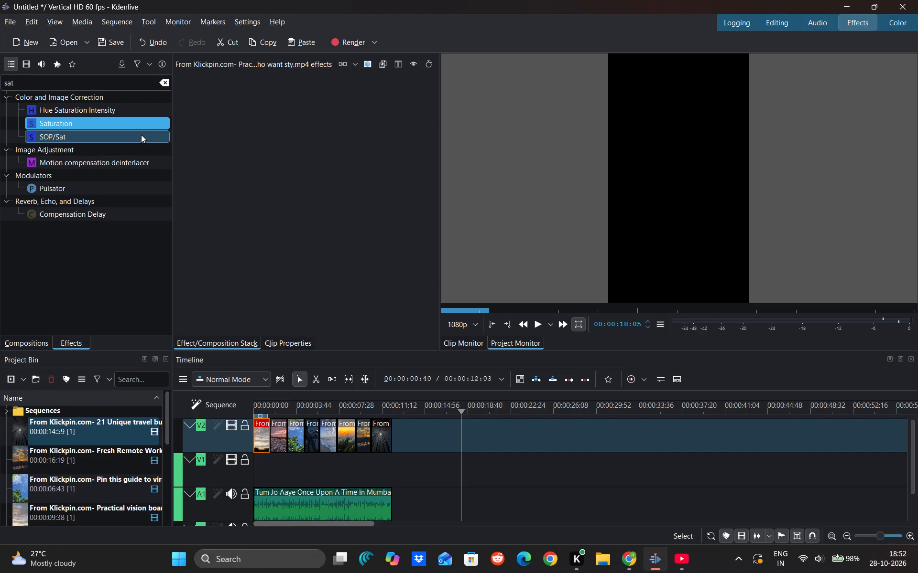
{"action": "key", "text": "alt+Tab"}
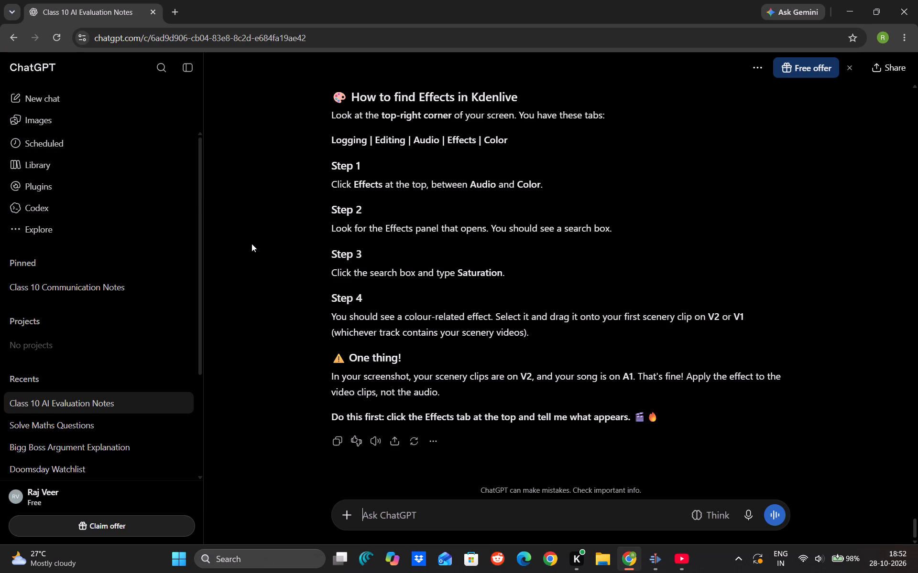
{"action": "key", "text": "alt+Tab"}
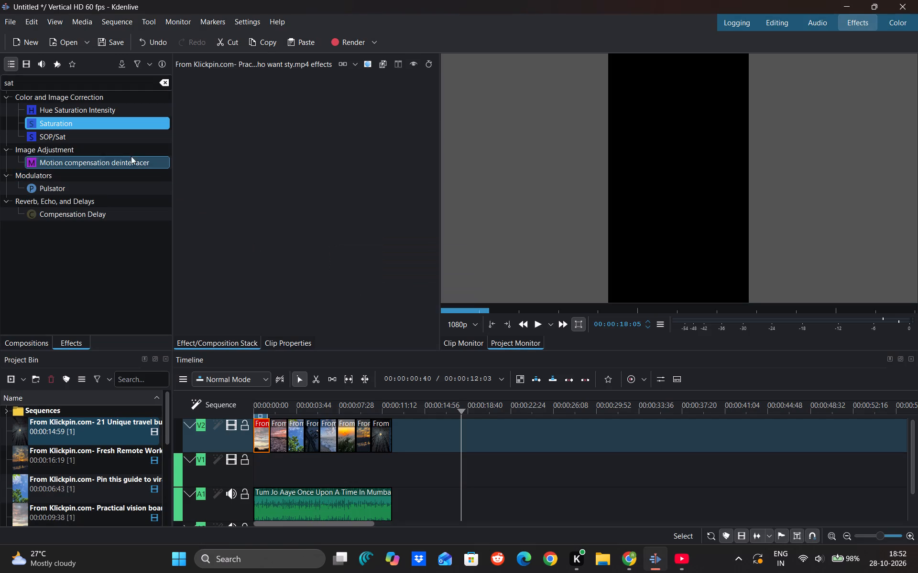
{"action": "left_click_drag", "start_coordinate": [137, 118], "coordinate": [223, 237]}
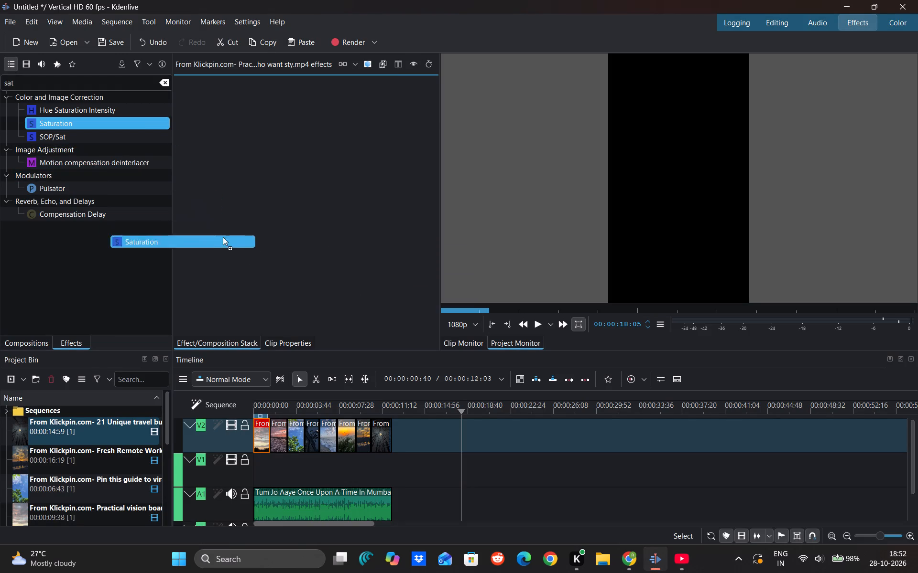
{"action": "left_click_drag", "start_coordinate": [223, 237], "coordinate": [260, 429]}
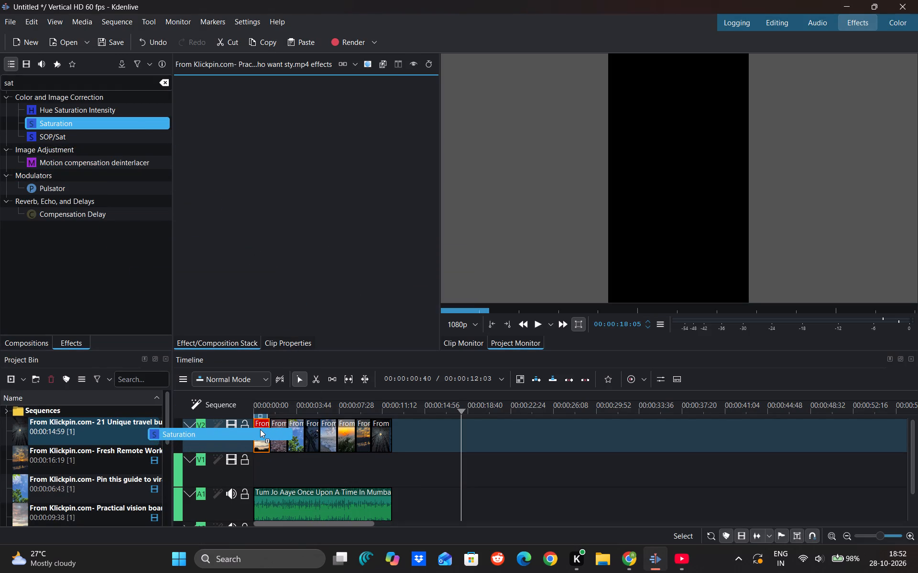
{"action": "left_click_drag", "start_coordinate": [260, 429], "coordinate": [251, 424]}
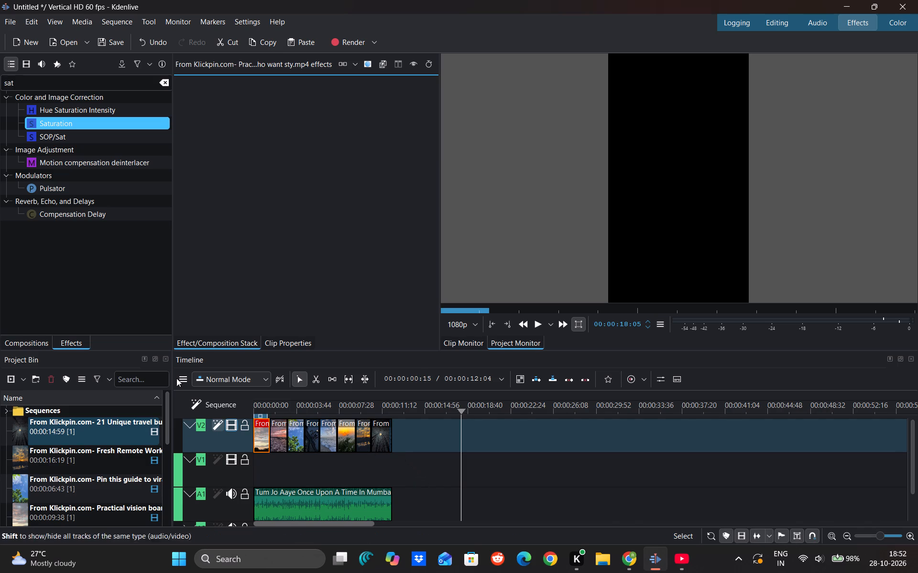
{"action": "left_click_drag", "start_coordinate": [61, 126], "coordinate": [250, 474]}
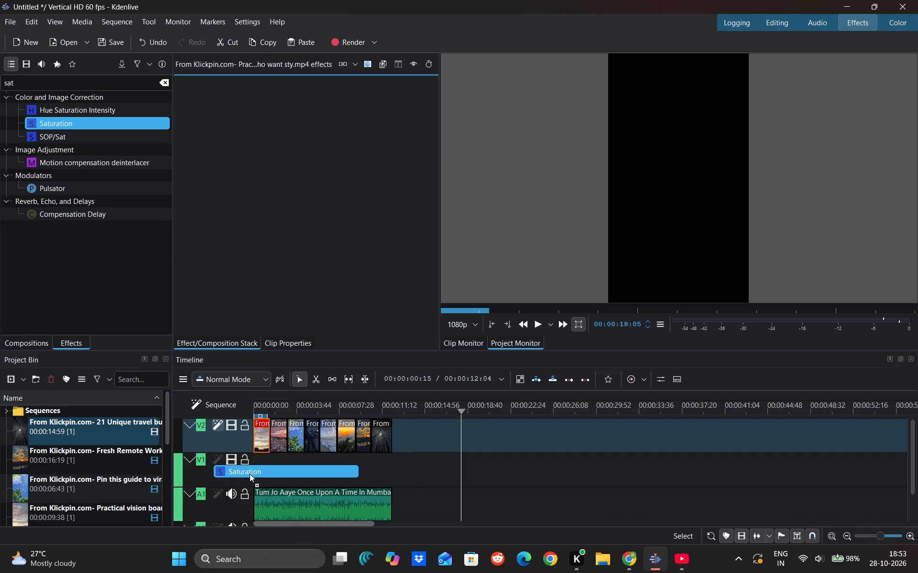
{"action": "left_click_drag", "start_coordinate": [250, 474], "coordinate": [296, 470]}
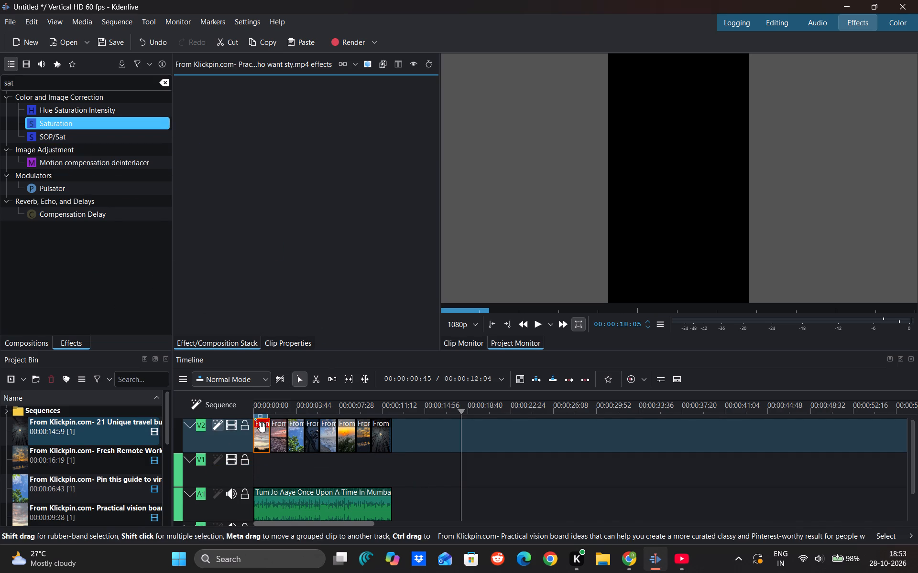
{"action": "left_click", "coordinate": [262, 430]}
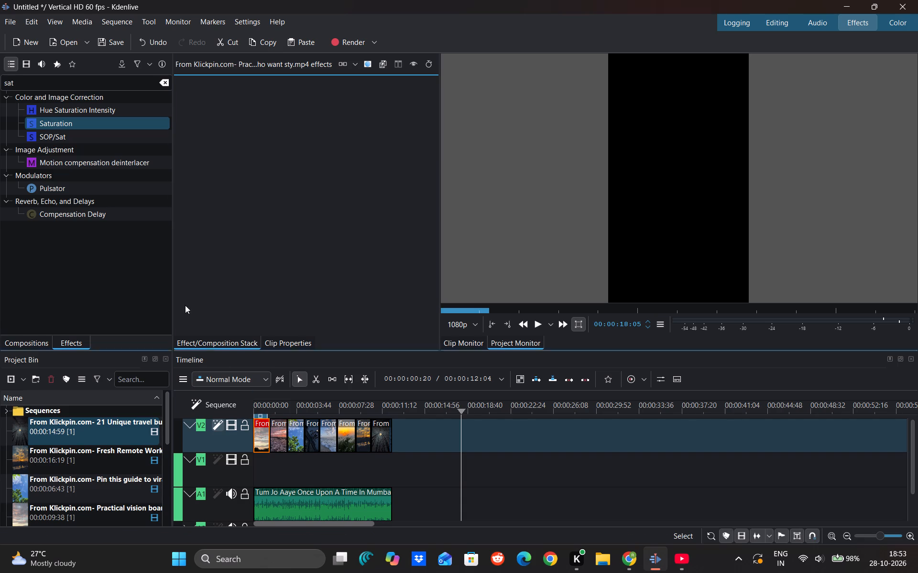
{"action": "left_click_drag", "start_coordinate": [127, 128], "coordinate": [193, 230]}
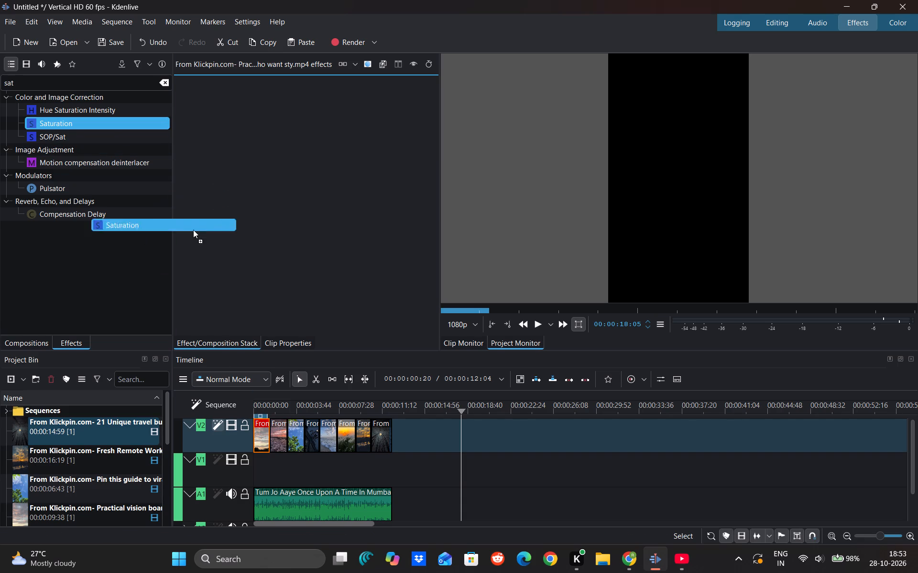
{"action": "left_click_drag", "start_coordinate": [193, 230], "coordinate": [254, 434]}
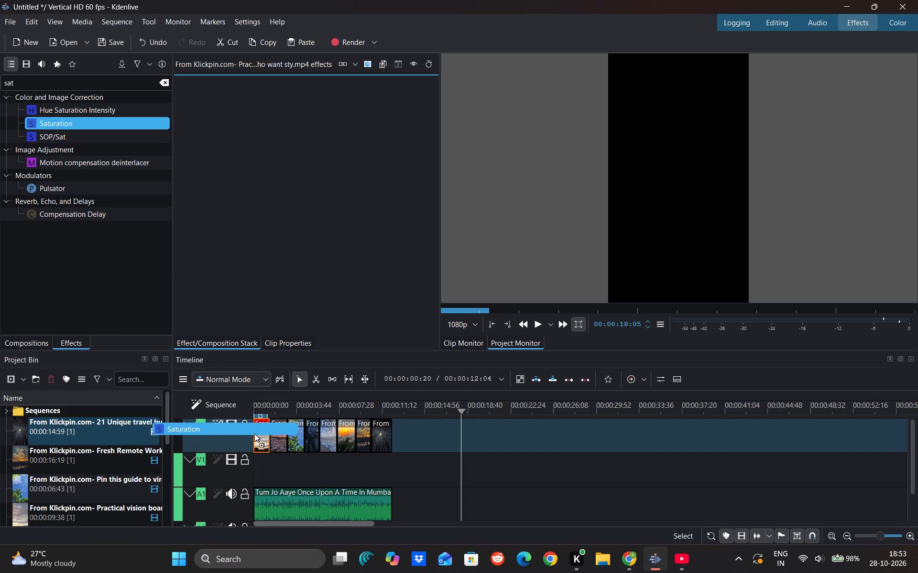
{"action": "left_click_drag", "start_coordinate": [254, 434], "coordinate": [257, 434]}
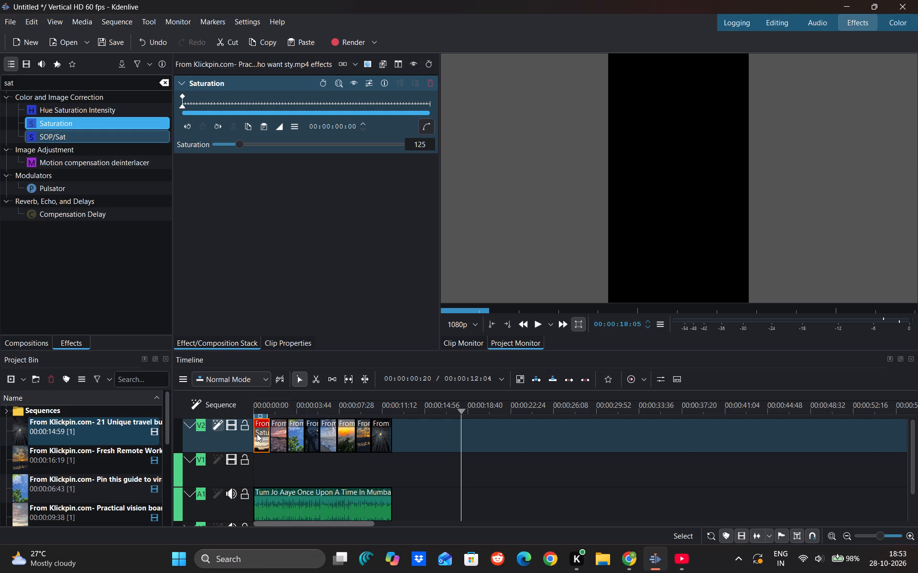
Switch to the ChatGPT chat and send the message "added that now".
{"action": "key", "text": "alt+Tab"}
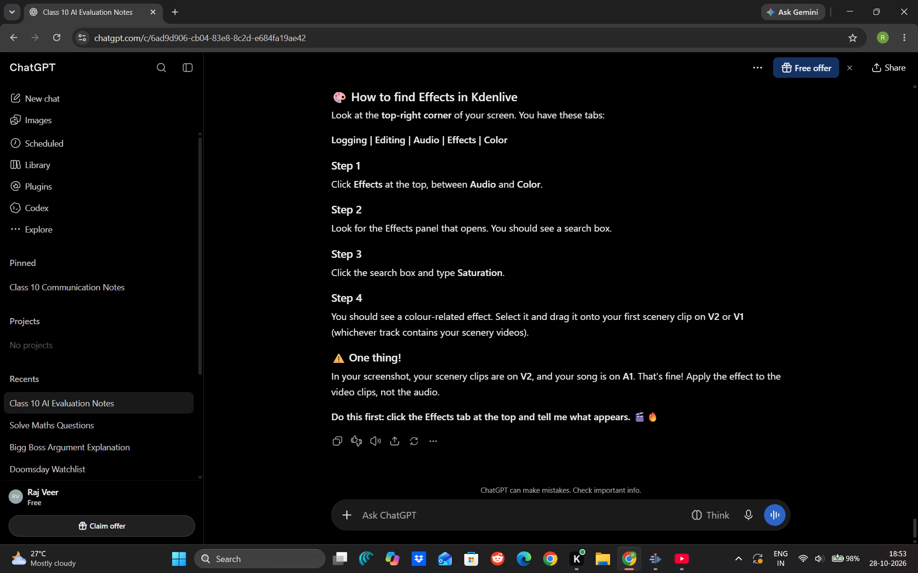
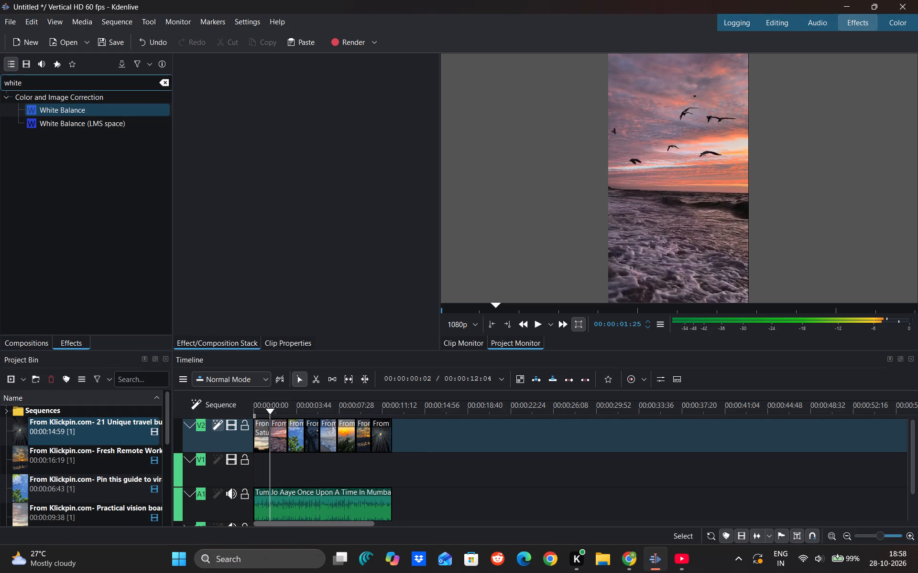
{"action": "left_click", "coordinate": [163, 83]}
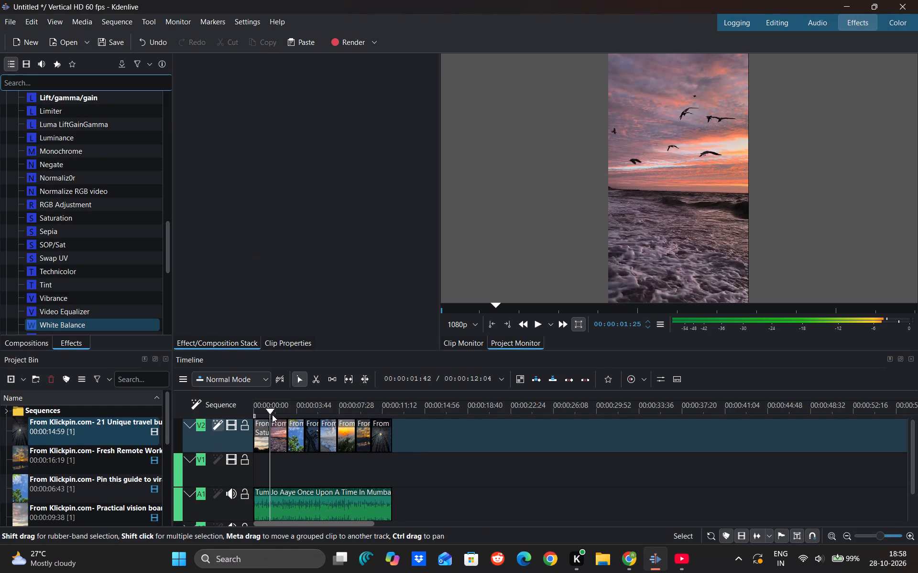
{"action": "left_click", "coordinate": [261, 434]}
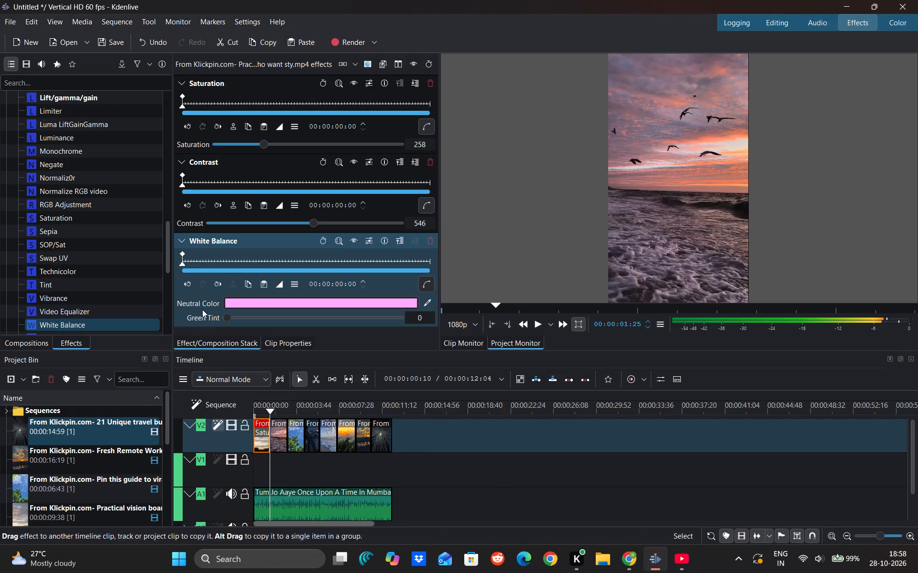
{"action": "left_click", "coordinate": [130, 82]}
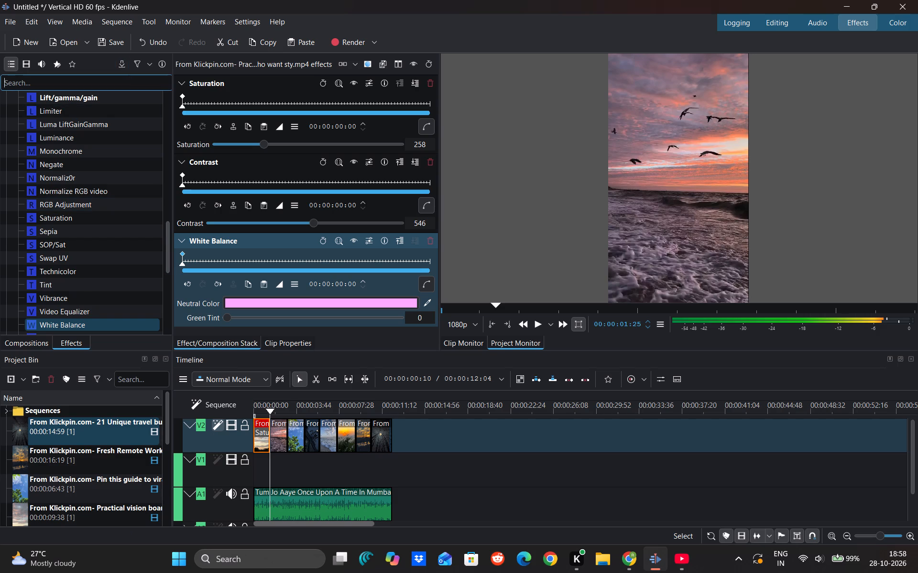
{"action": "key", "text": "c"}
{"action": "type", "text": "olo"}
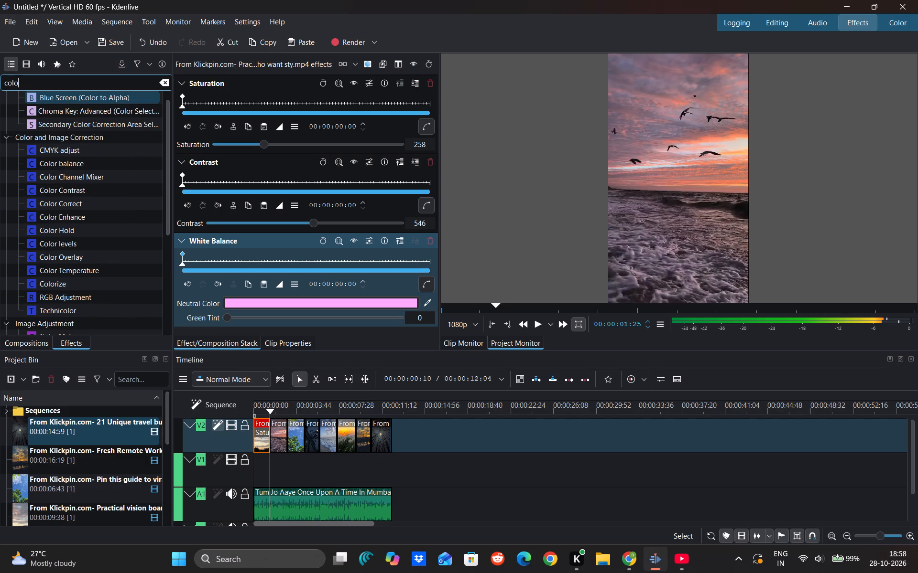
{"action": "type", "text": "r gr"}
{"action": "key", "text": "equal"}
{"action": "key", "text": "BackSpace"}
{"action": "key", "text": "BackSpace"}
{"action": "key", "text": "BackSpace"}
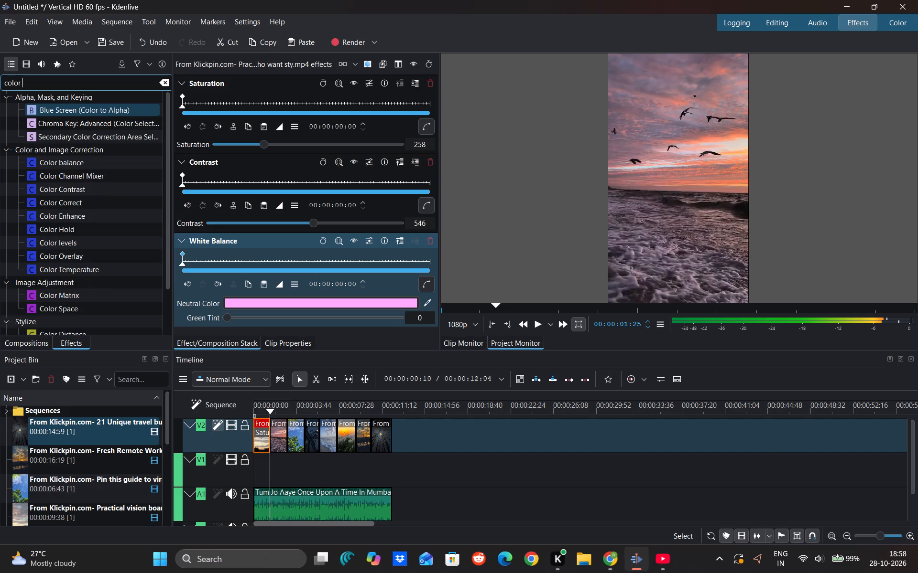
{"action": "key", "text": "BackSpace"}
{"action": "key", "text": "BackSpace"}
{"action": "key", "text": "u"}
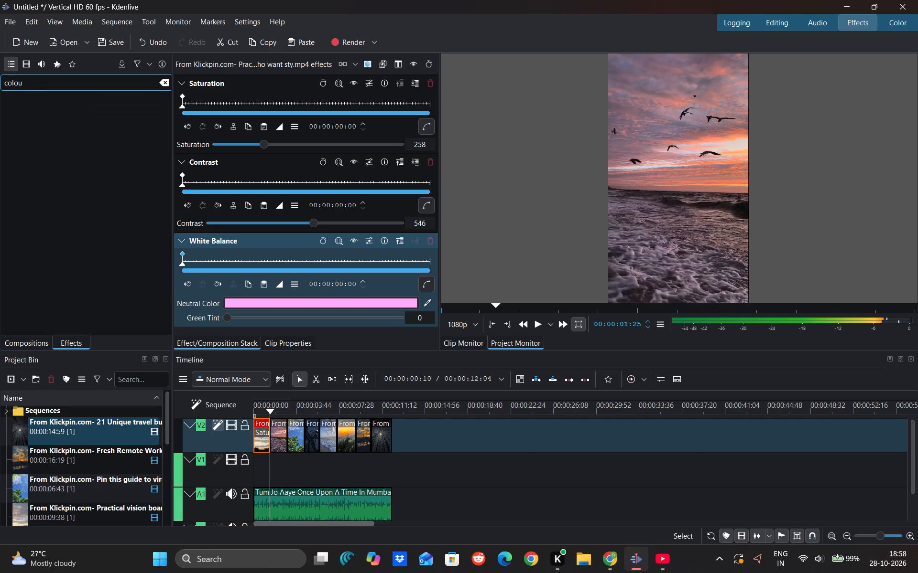
{"action": "key", "text": "BackSpace"}
{"action": "key", "text": "BackSpace"}
{"action": "key", "text": "BackSpace"}
{"action": "key", "text": "BackSpace"}
{"action": "key", "text": "BackSpace"}
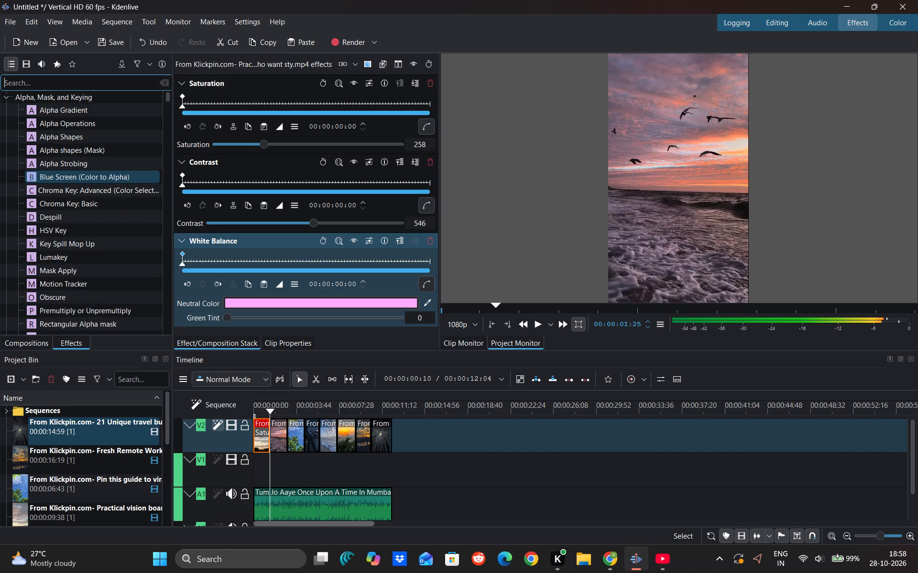
{"action": "type", "text": "gra"}
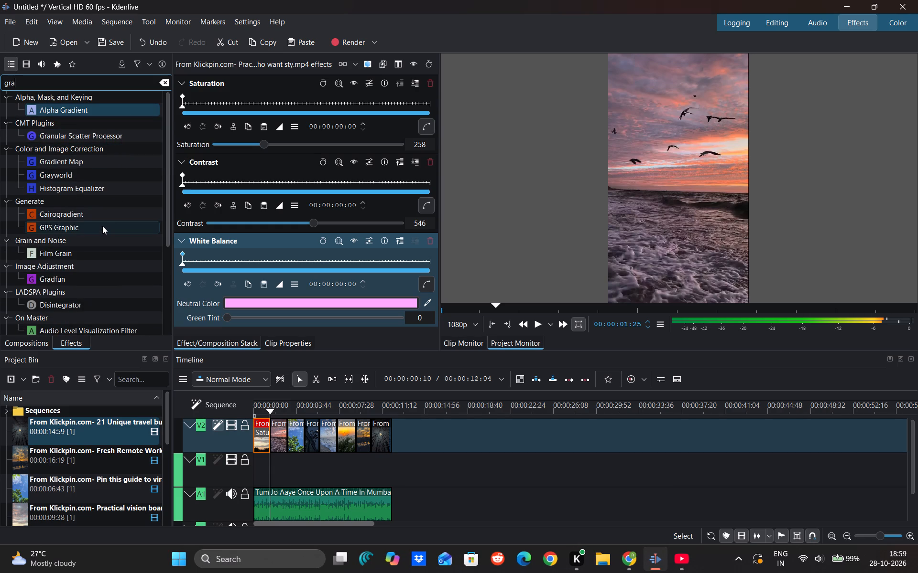
Search the effects for "color" and apply Color Enhance to the first V2 clip.
{"action": "key", "text": "BackSpace"}
{"action": "key", "text": "BackSpace"}
{"action": "key", "text": "BackSpace"}
{"action": "key", "text": "BackSpace"}
{"action": "key", "text": "BackSpace"}
{"action": "key", "text": "BackSpace"}
{"action": "key", "text": "BackSpace"}
{"action": "key", "text": "BackSpace"}
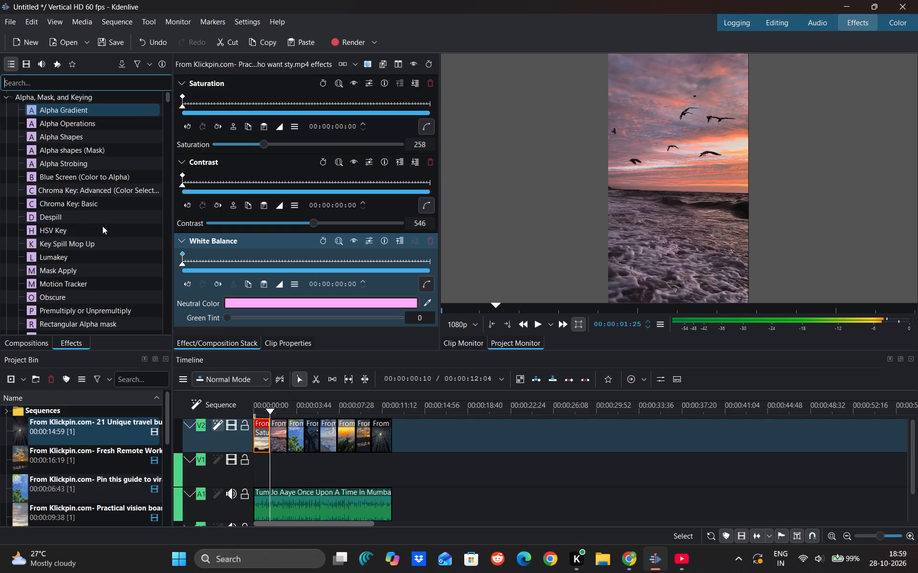
{"action": "type", "text": "color"}
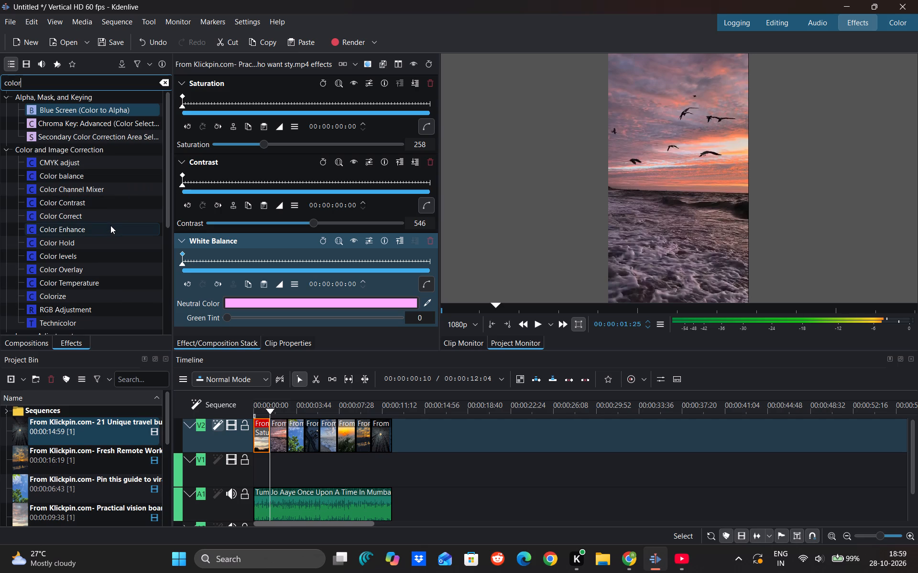
{"action": "left_click_drag", "start_coordinate": [110, 225], "coordinate": [281, 417]}
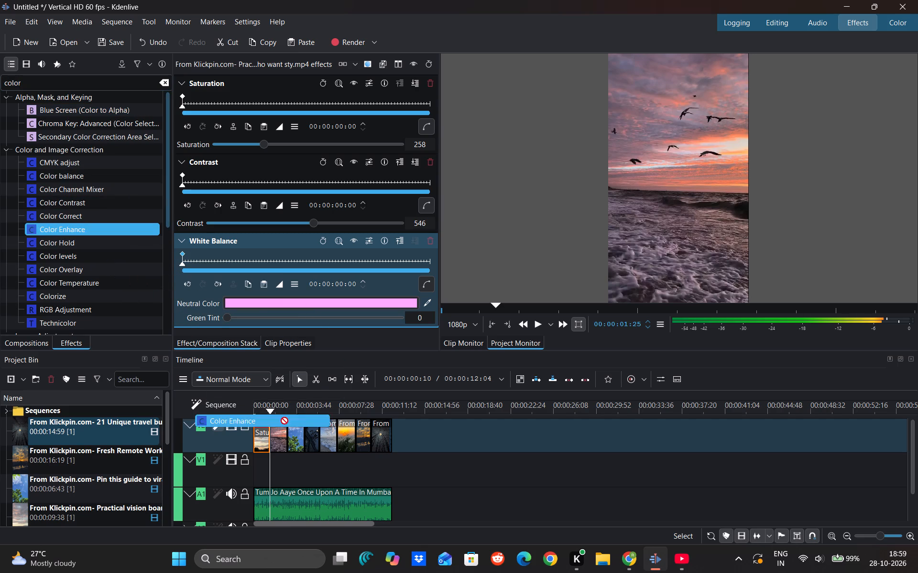
{"action": "left_click_drag", "start_coordinate": [281, 417], "coordinate": [259, 435]}
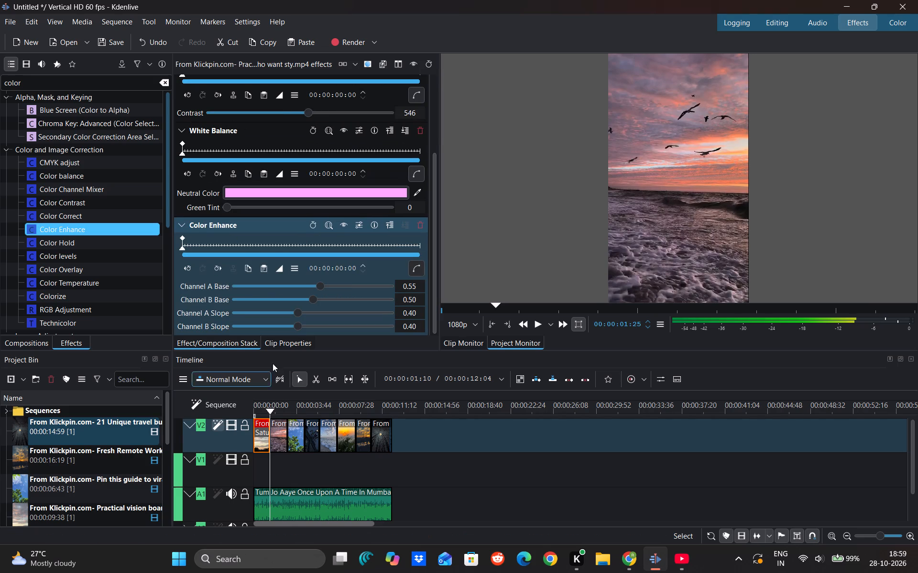
Try the Color Enhance Channel A Base at 1.00, check it at the edit's start, and settle on 0.45.
{"action": "left_click_drag", "start_coordinate": [320, 284], "coordinate": [348, 279]}
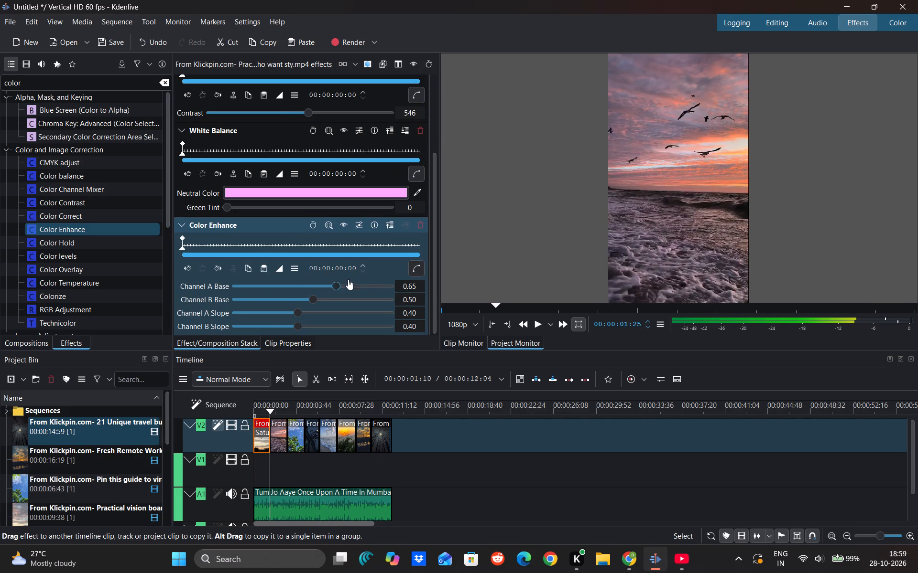
{"action": "left_click_drag", "start_coordinate": [348, 279], "coordinate": [404, 285]}
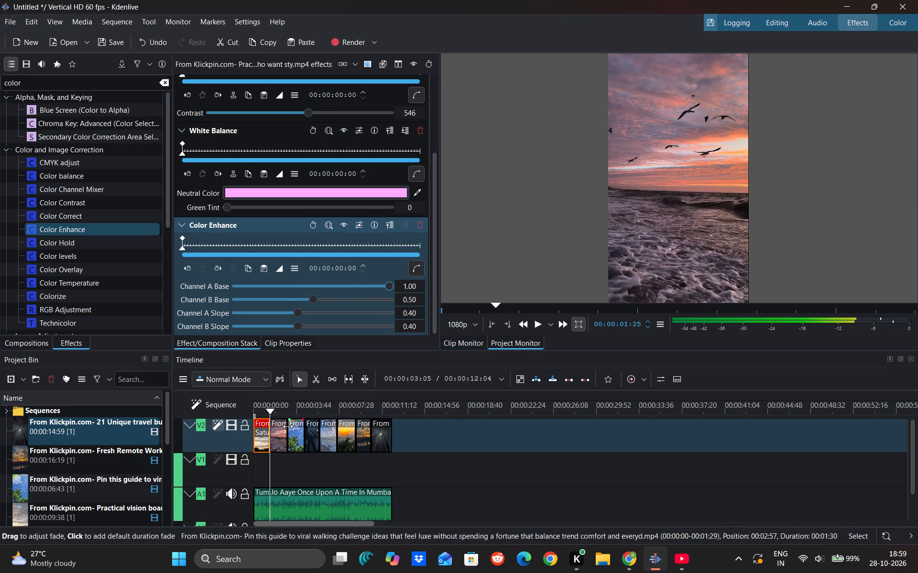
{"action": "left_click_drag", "start_coordinate": [301, 464], "coordinate": [236, 462]}
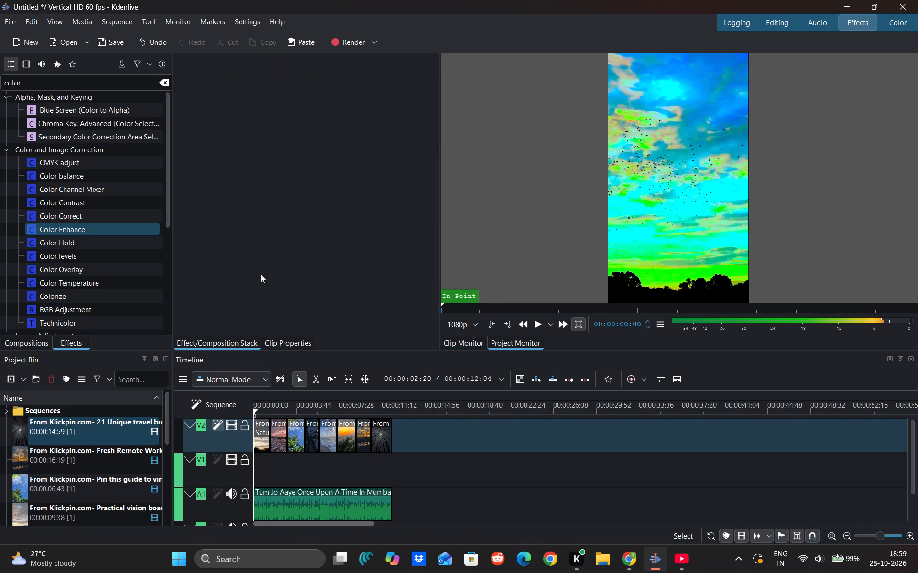
{"action": "left_click", "coordinate": [262, 441]}
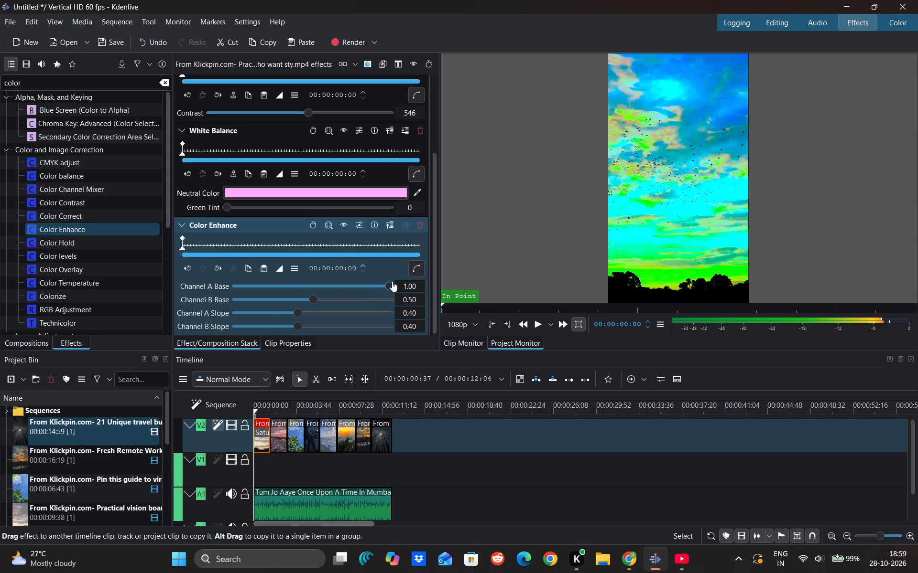
{"action": "left_click_drag", "start_coordinate": [392, 281], "coordinate": [274, 302]}
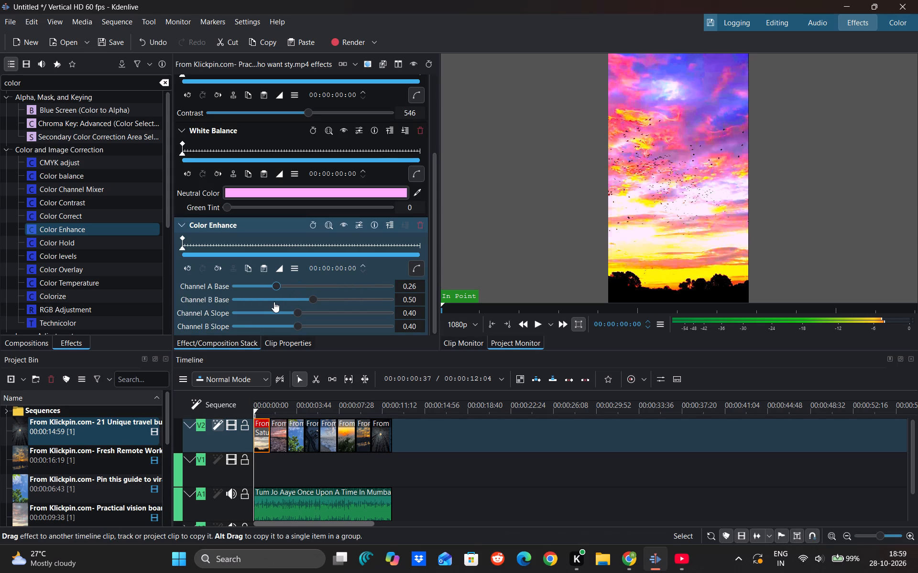
{"action": "left_click_drag", "start_coordinate": [274, 302], "coordinate": [294, 296]}
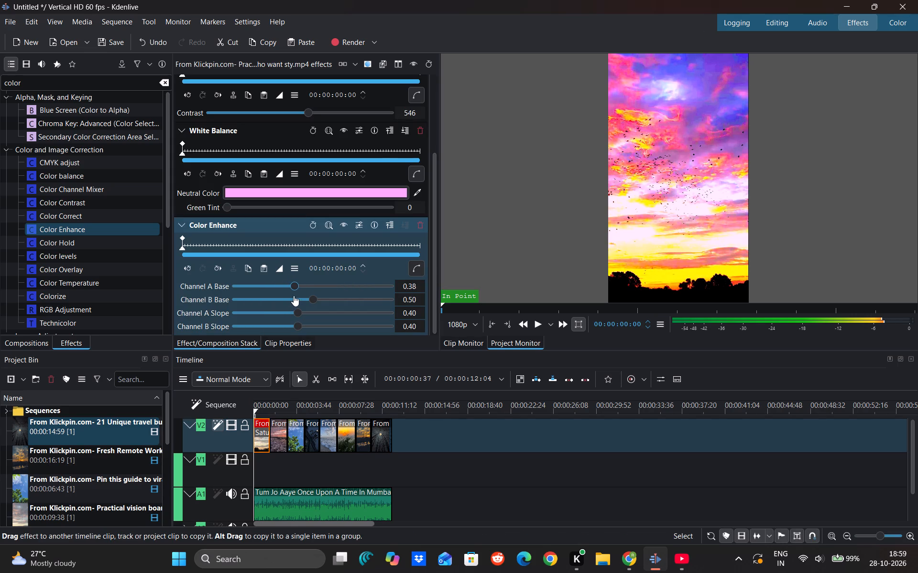
{"action": "left_click_drag", "start_coordinate": [294, 296], "coordinate": [293, 310]}
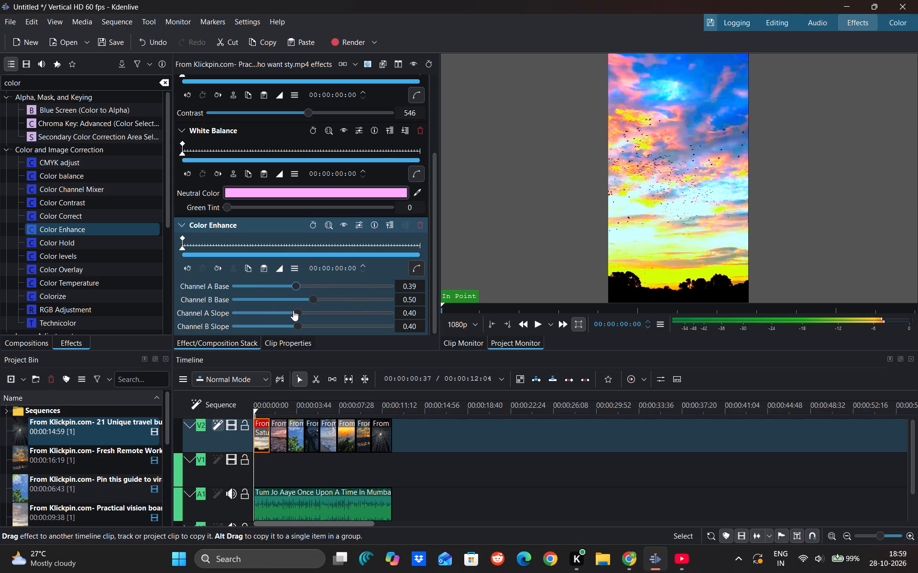
{"action": "left_click_drag", "start_coordinate": [293, 310], "coordinate": [289, 308]}
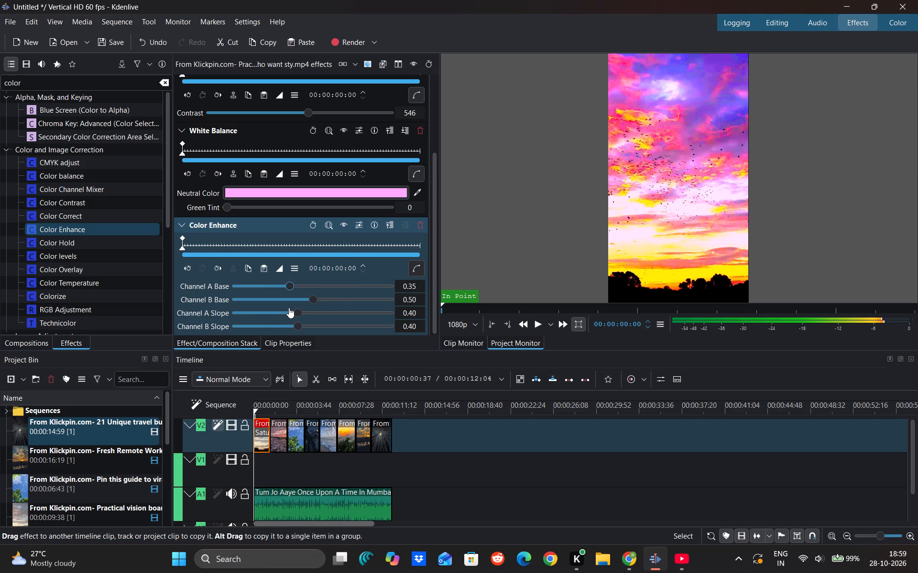
{"action": "left_click_drag", "start_coordinate": [289, 308], "coordinate": [304, 301]}
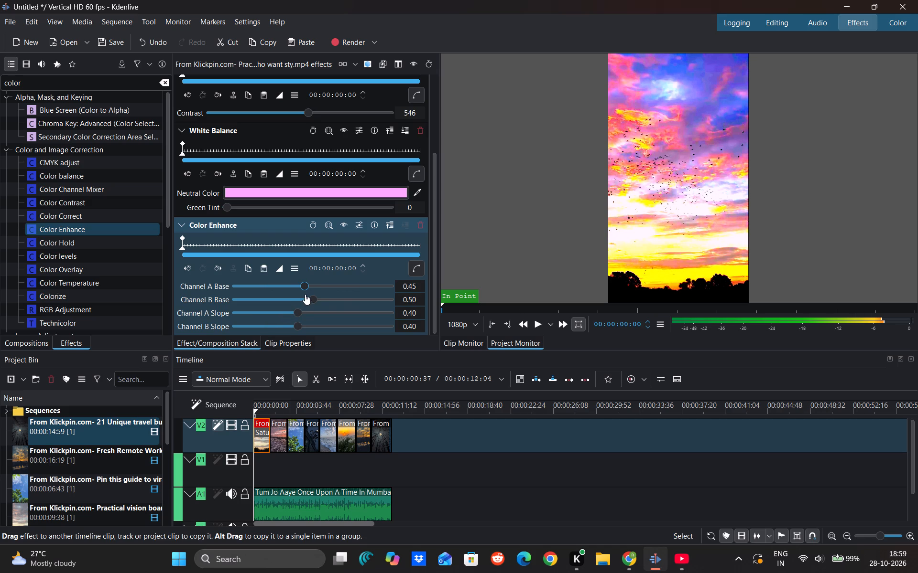
Set the first V2 clip's Color Enhance Channel B Base to 0.31 and Channel A Slope to 0.14.
{"action": "left_click_drag", "start_coordinate": [307, 294], "coordinate": [372, 298]}
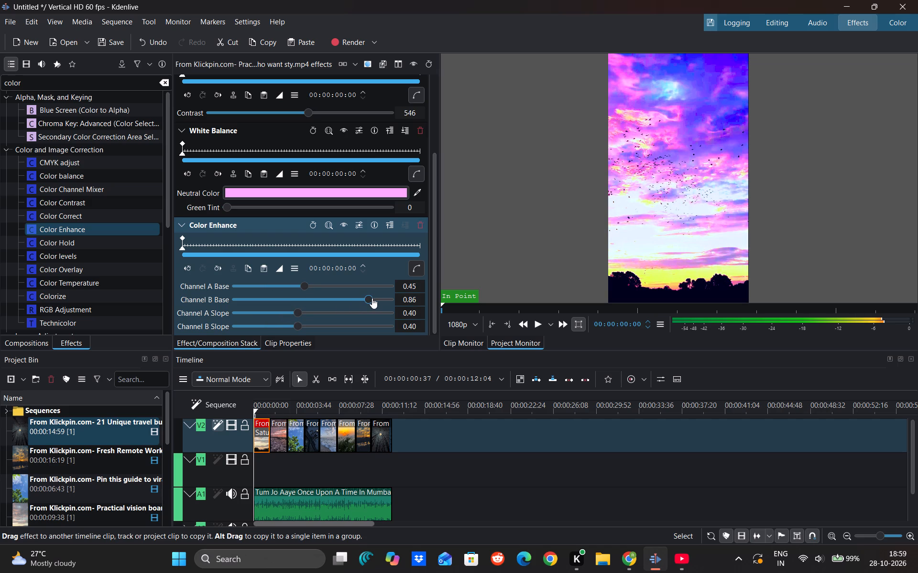
{"action": "left_click_drag", "start_coordinate": [372, 298], "coordinate": [282, 305]}
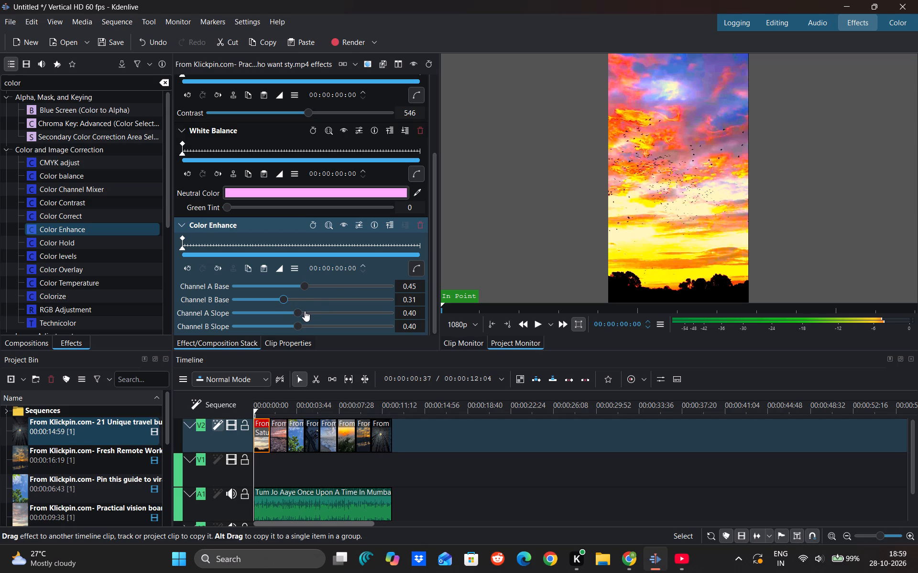
{"action": "left_click_drag", "start_coordinate": [301, 311], "coordinate": [428, 318]}
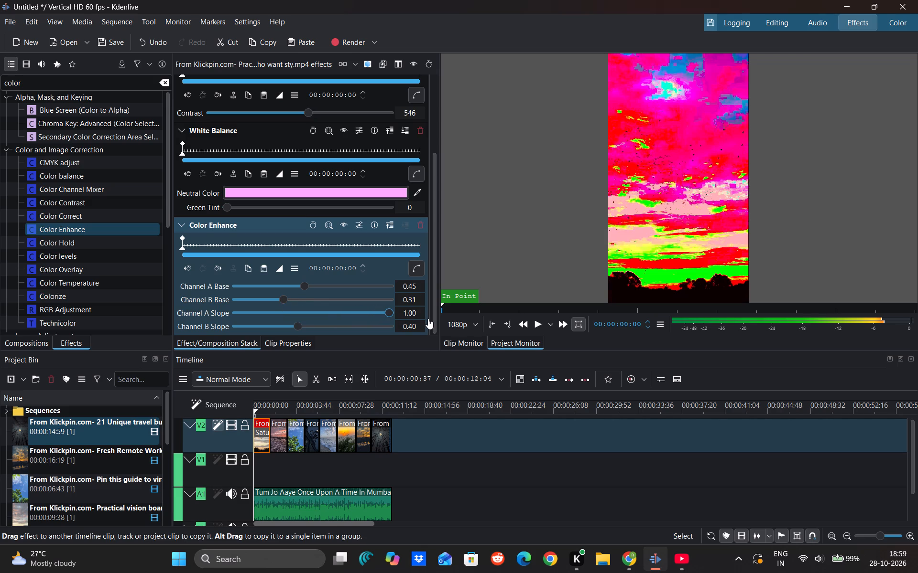
{"action": "left_click_drag", "start_coordinate": [428, 318], "coordinate": [254, 327]}
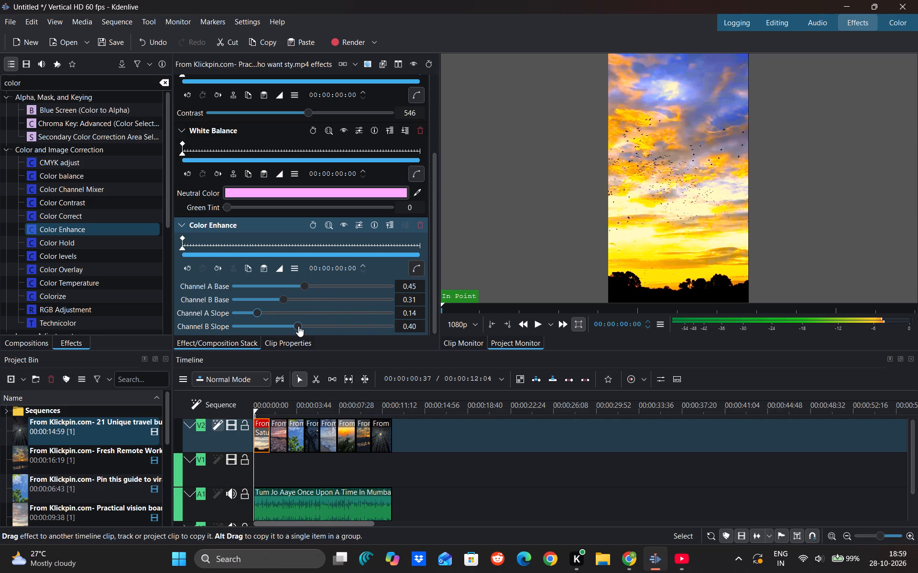
Set the first V2 clip's Color Enhance Channel B Slope to 0.27.
{"action": "left_click_drag", "start_coordinate": [298, 326], "coordinate": [318, 328]}
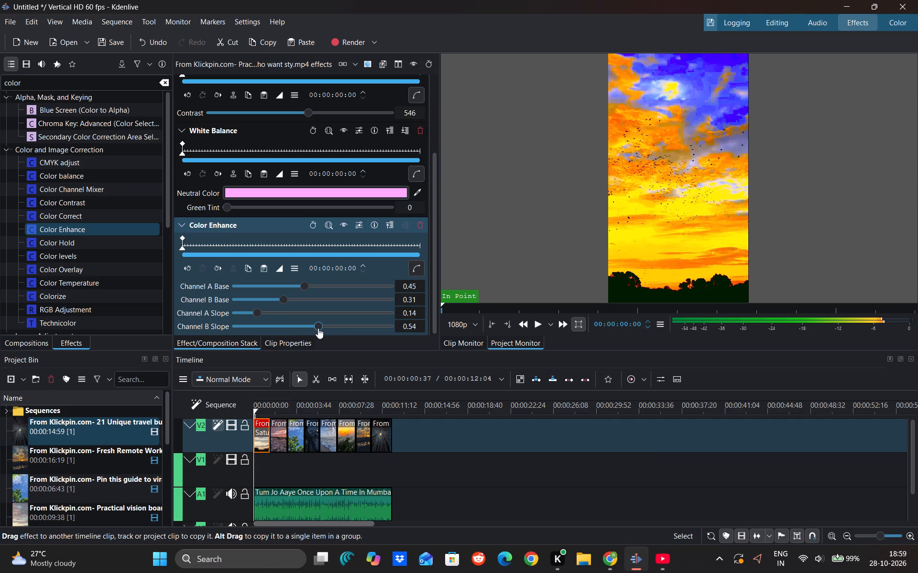
{"action": "left_click_drag", "start_coordinate": [318, 328], "coordinate": [272, 333]}
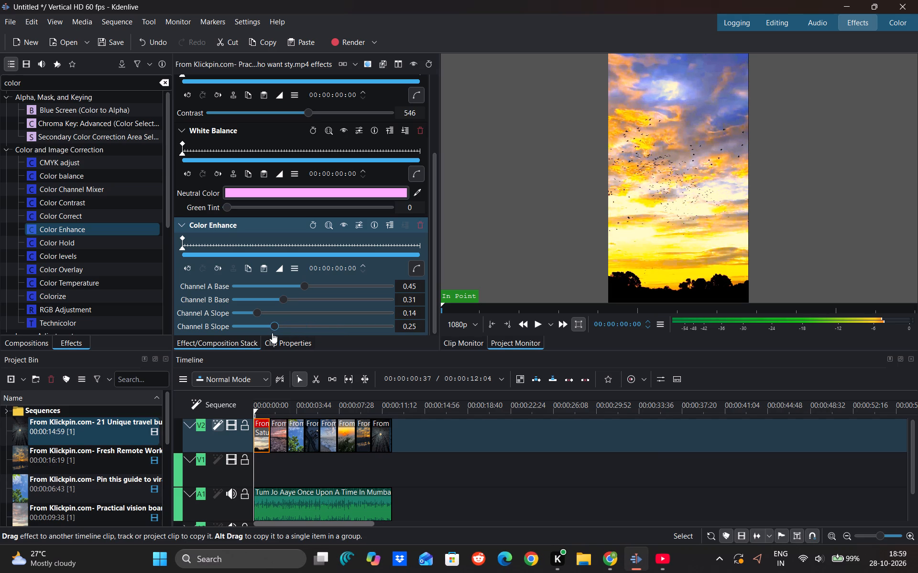
{"action": "left_click_drag", "start_coordinate": [272, 333], "coordinate": [286, 332]}
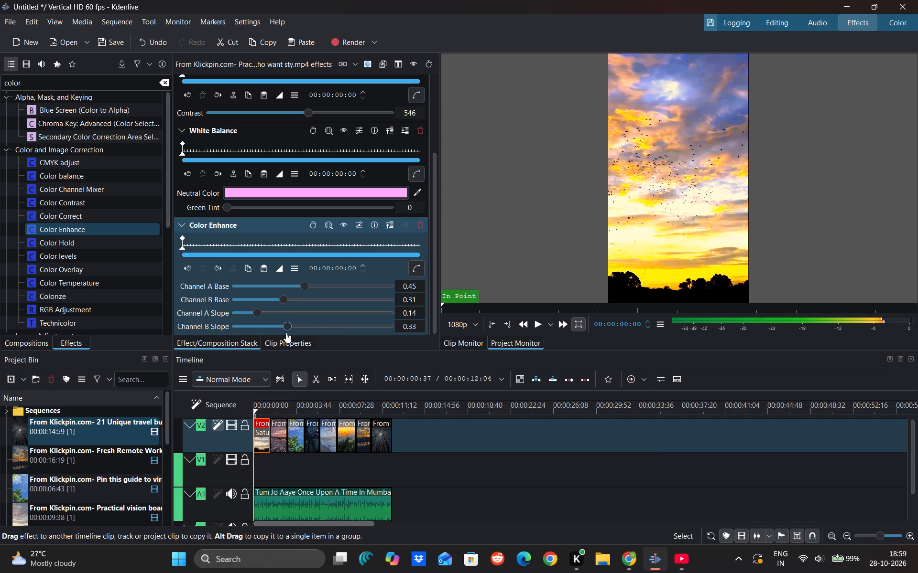
{"action": "left_click_drag", "start_coordinate": [286, 332], "coordinate": [276, 334]}
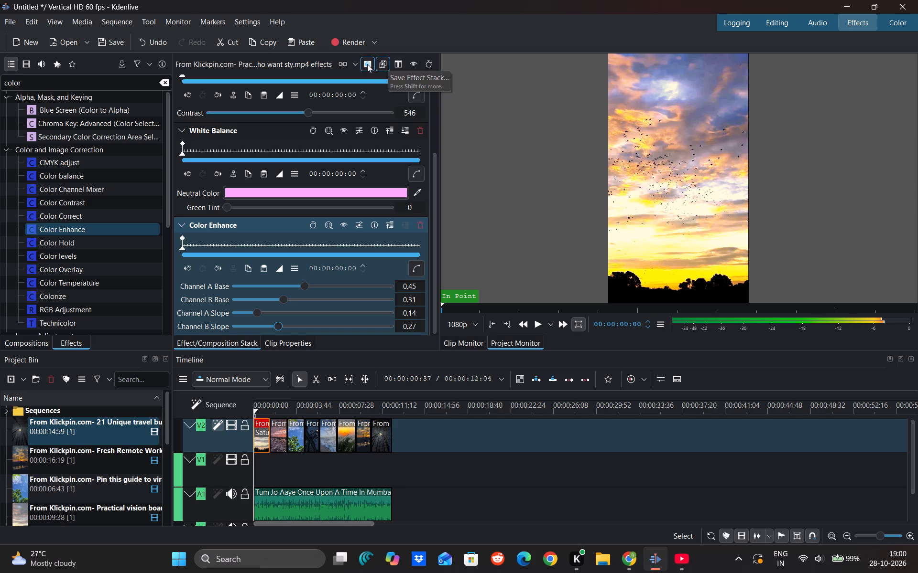
Compare the first V2 clip's graded and original look side by side, then return to the full graded view.
{"action": "left_click", "coordinate": [400, 64]}
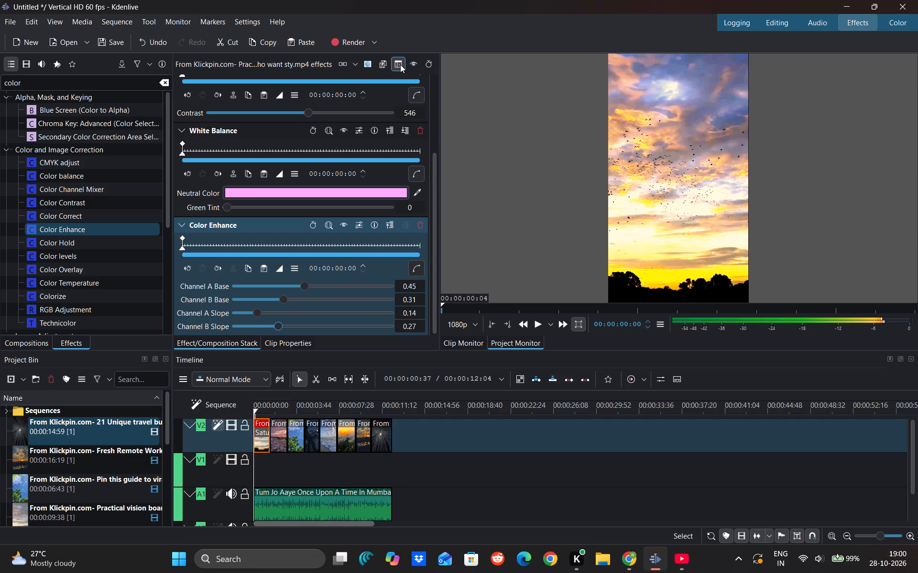
{"action": "left_click", "coordinate": [400, 64]}
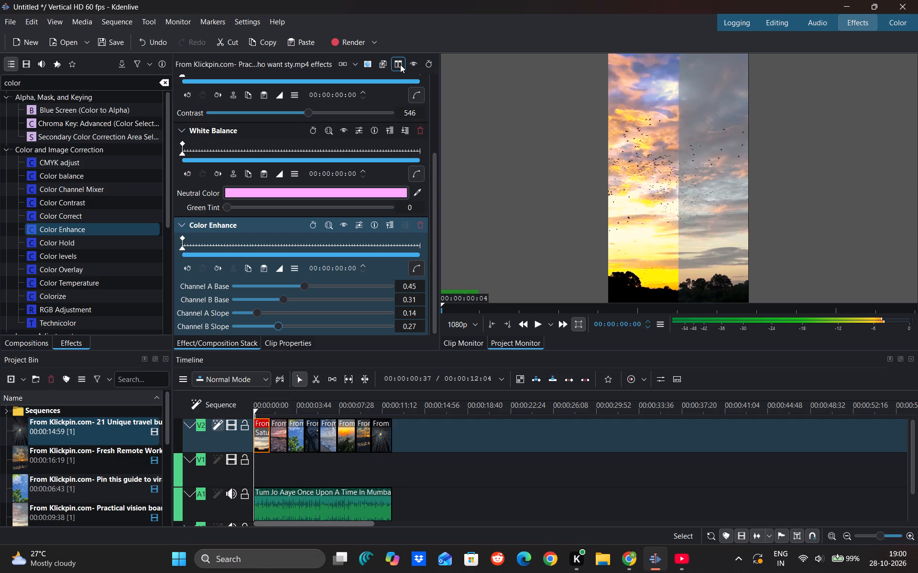
{"action": "left_click", "coordinate": [385, 64]}
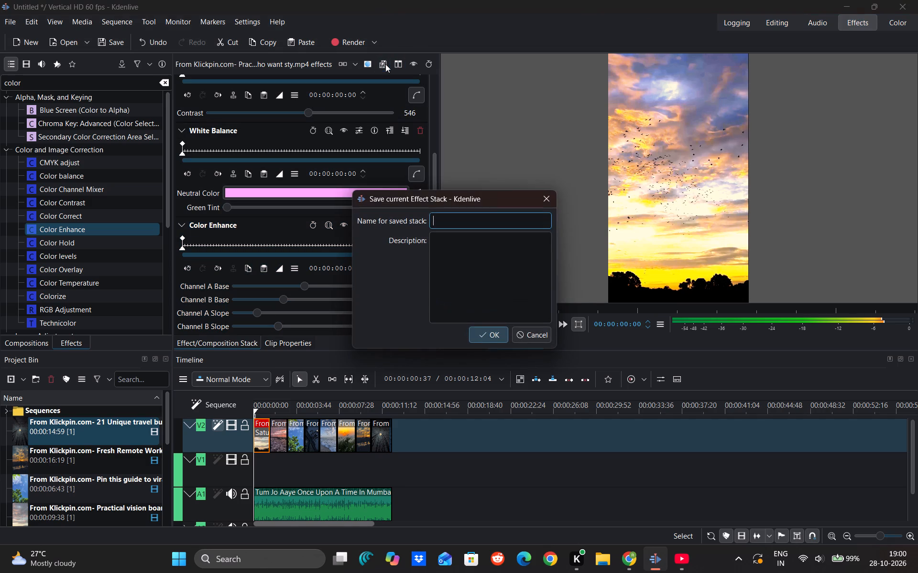
{"action": "left_click", "coordinate": [539, 202]}
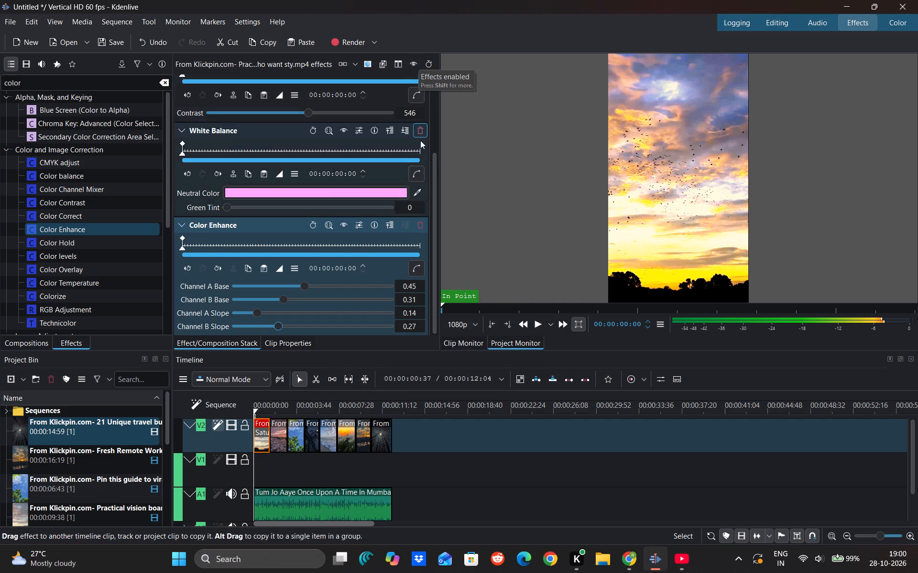
{"action": "right_click", "coordinate": [261, 436]}
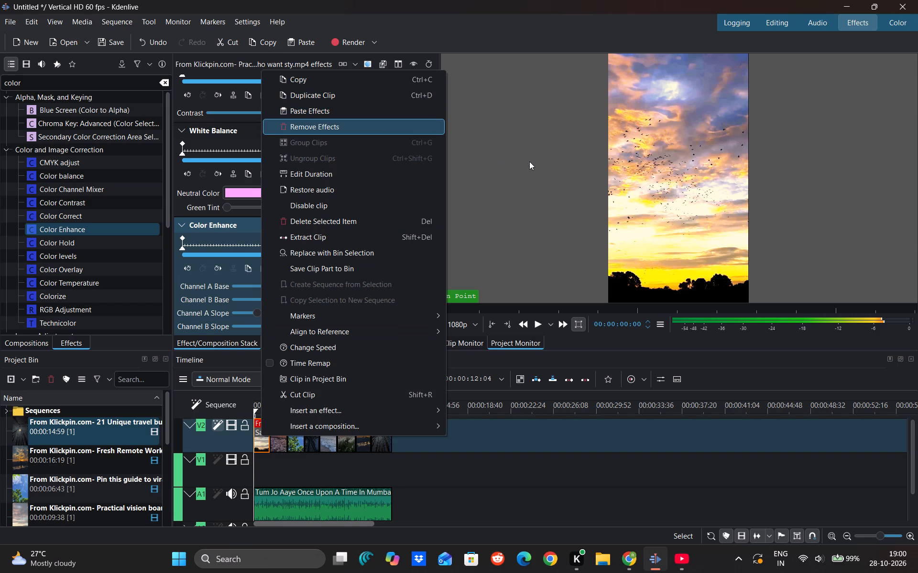
{"action": "left_click", "coordinate": [519, 195]}
{"action": "key", "text": "alt+Tab"}
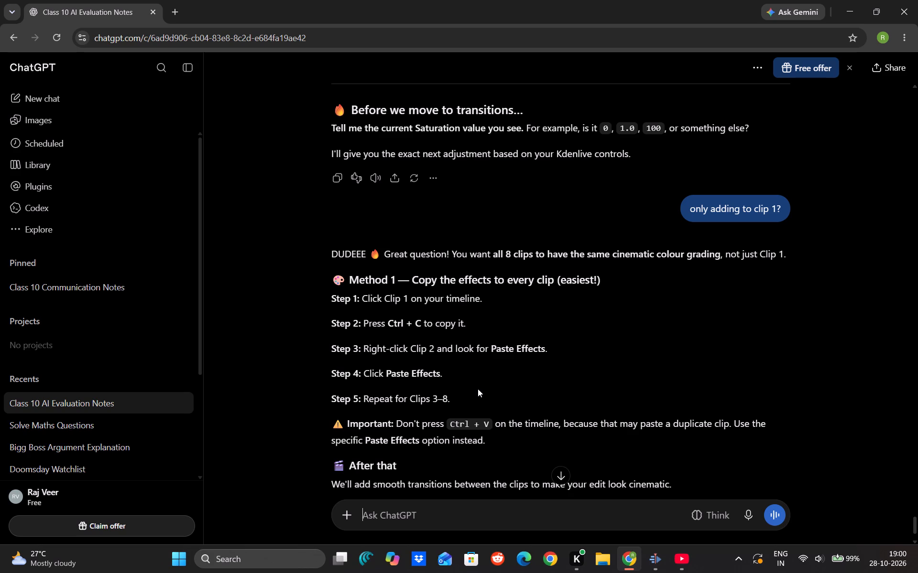
{"action": "key", "text": "alt+Tab"}
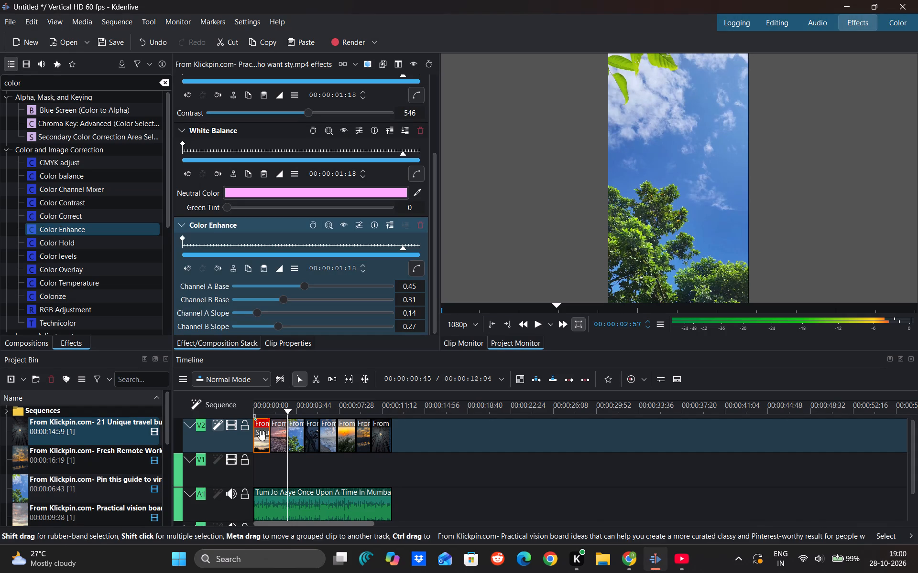
Copy the first V2 clip and paste its effects onto the second, third and fourth V2 clips.
{"action": "right_click", "coordinate": [262, 435]}
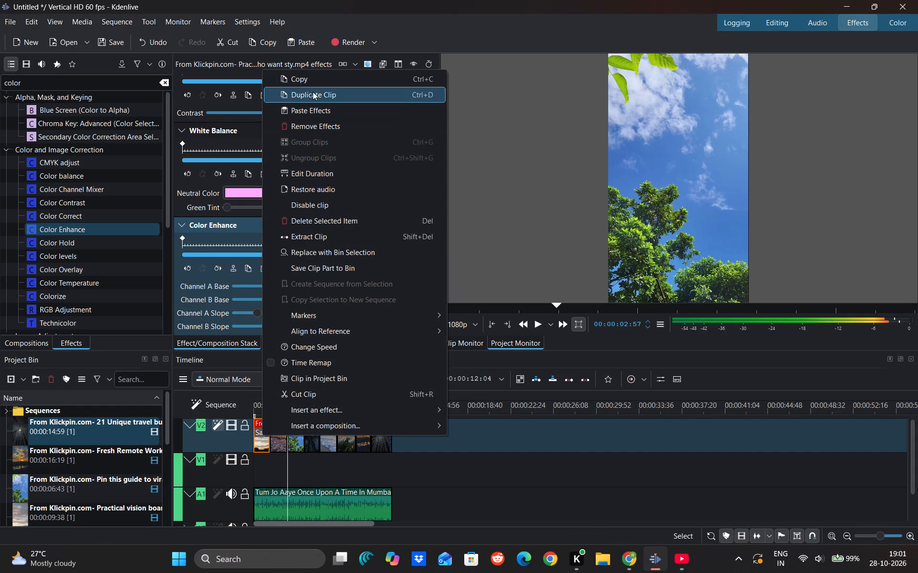
{"action": "left_click", "coordinate": [317, 80]}
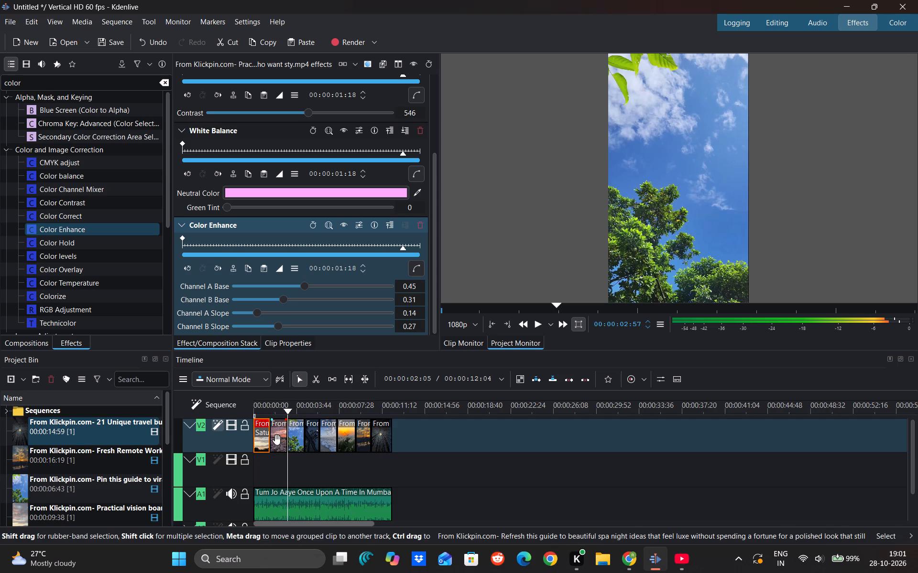
{"action": "right_click", "coordinate": [277, 440]}
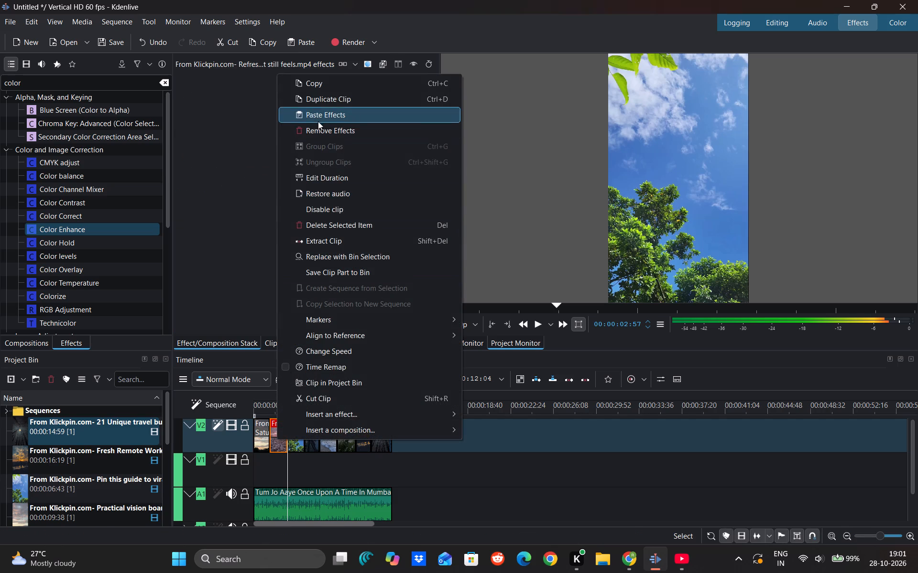
{"action": "left_click", "coordinate": [319, 119]}
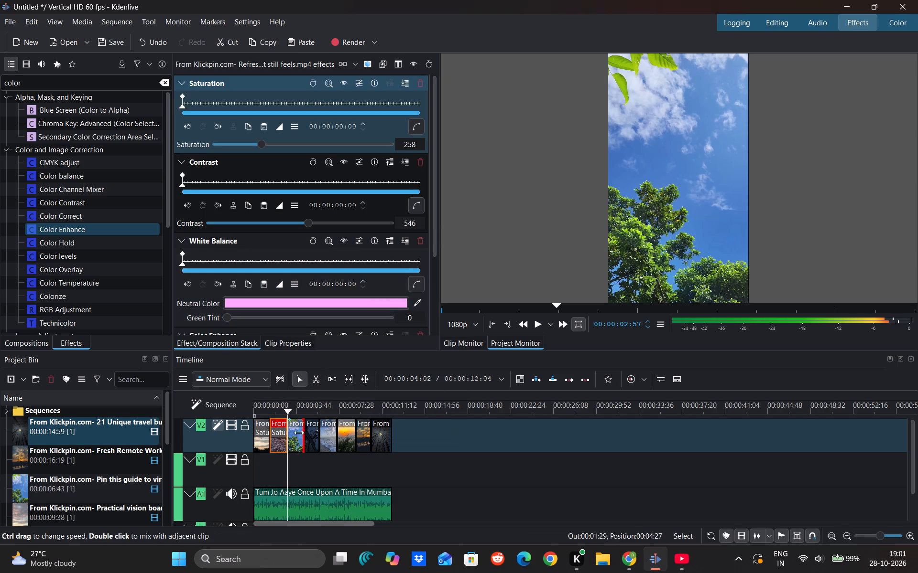
{"action": "right_click", "coordinate": [295, 437]}
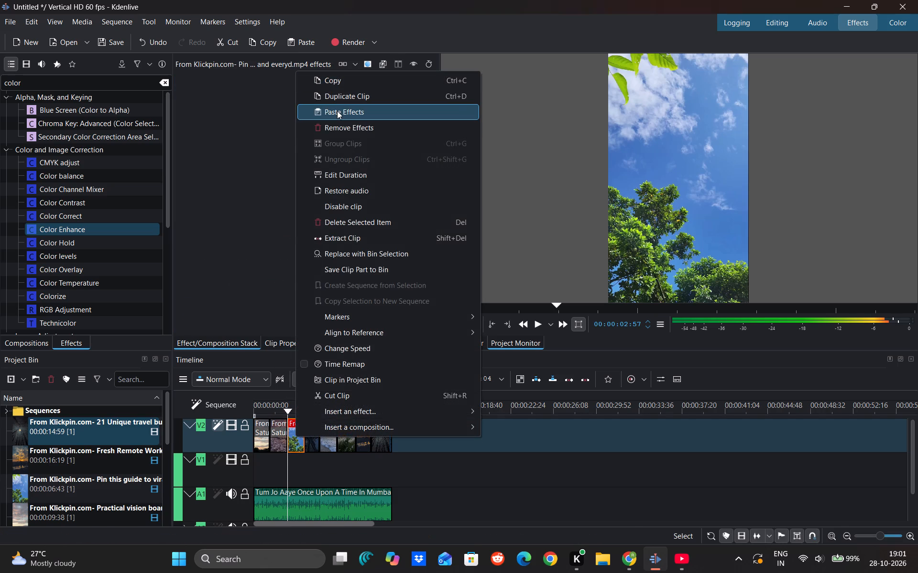
{"action": "left_click", "coordinate": [337, 111]}
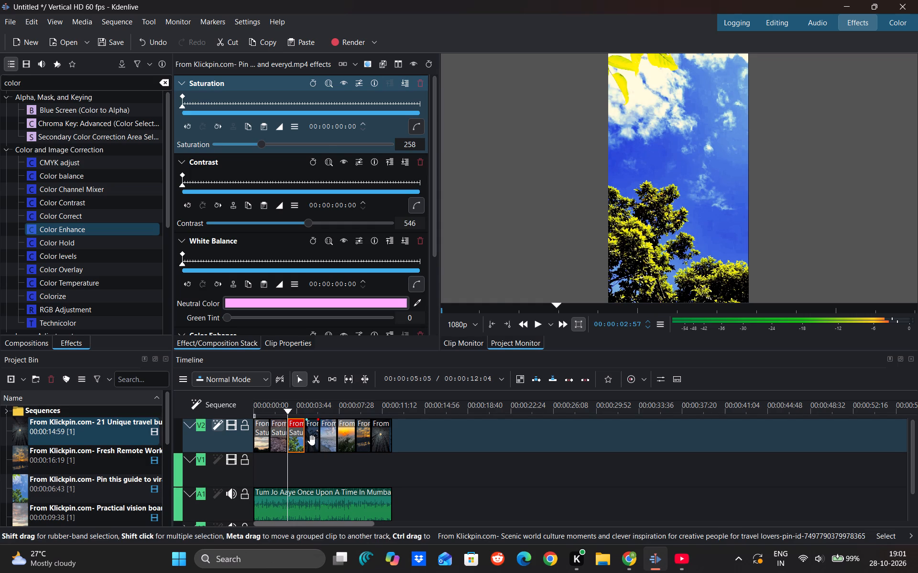
{"action": "right_click", "coordinate": [312, 440]}
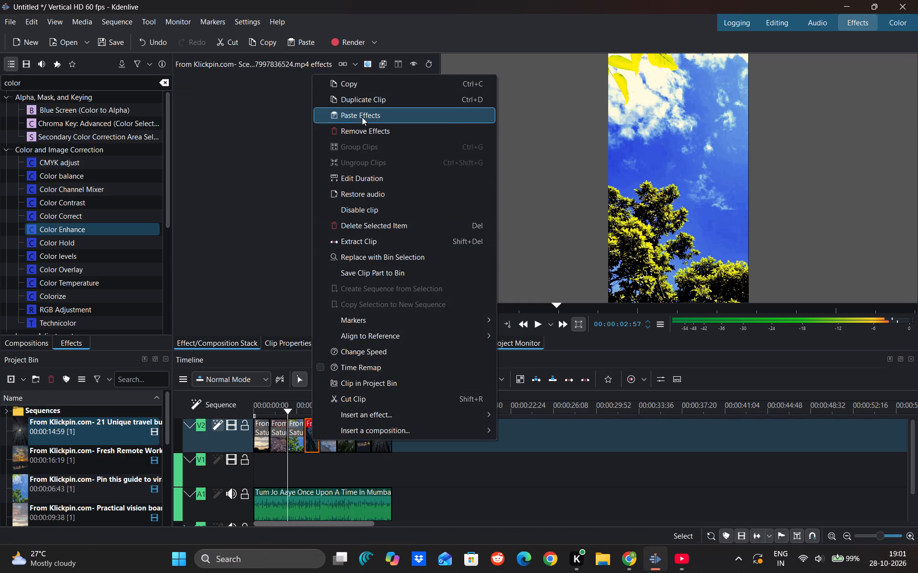
{"action": "left_click", "coordinate": [362, 117]}
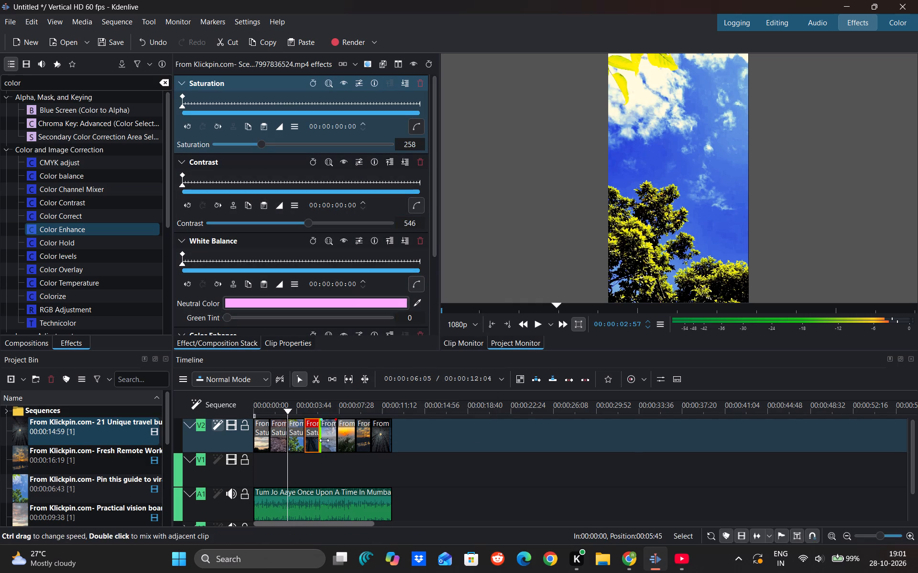
Paste the first clip's effects onto the fifth, sixth, seventh and eighth V2 clips.
{"action": "right_click", "coordinate": [327, 437]}
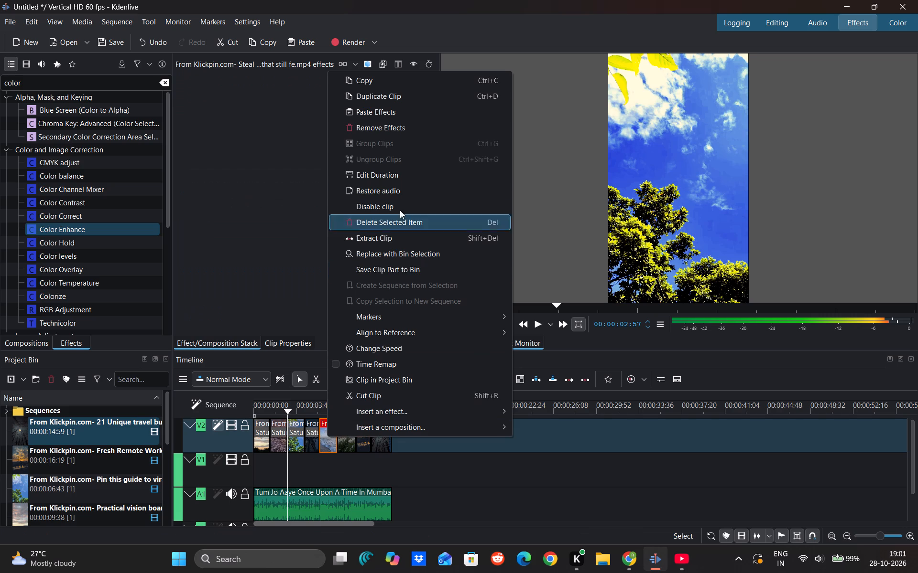
{"action": "left_click", "coordinate": [426, 116]}
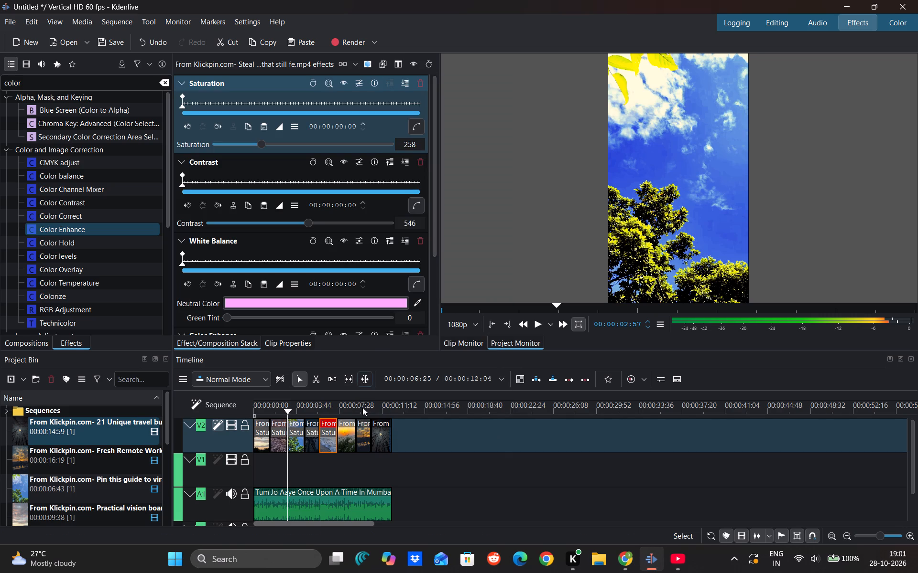
{"action": "right_click", "coordinate": [345, 438]}
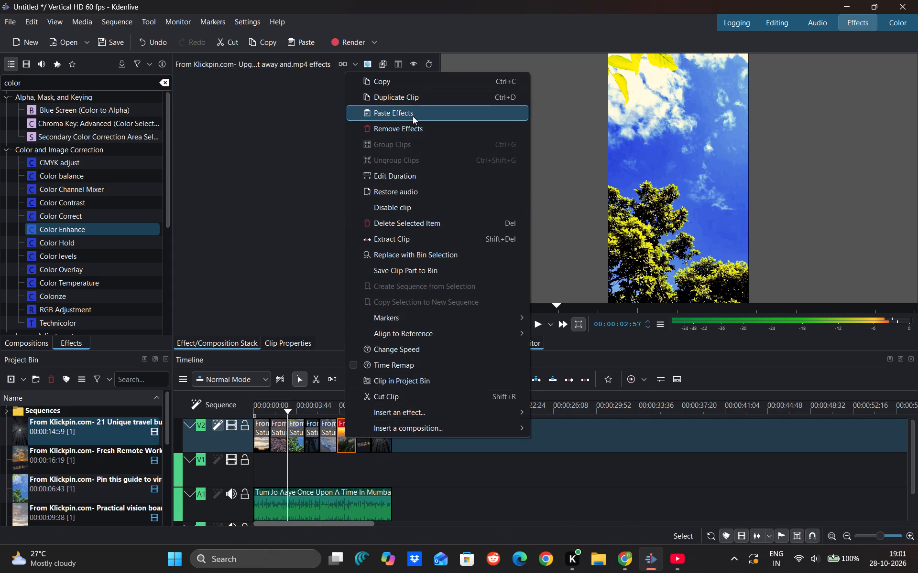
{"action": "left_click", "coordinate": [413, 116]}
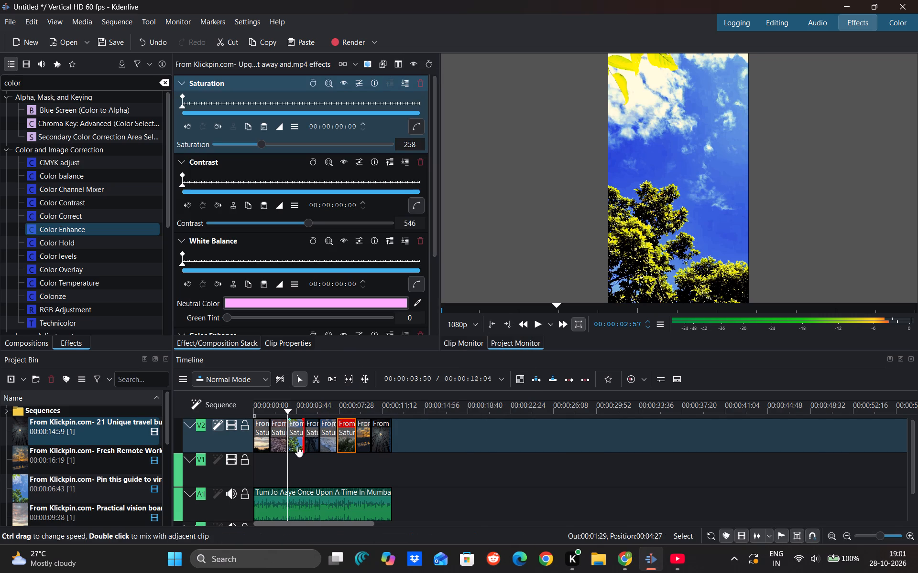
{"action": "right_click", "coordinate": [365, 435]}
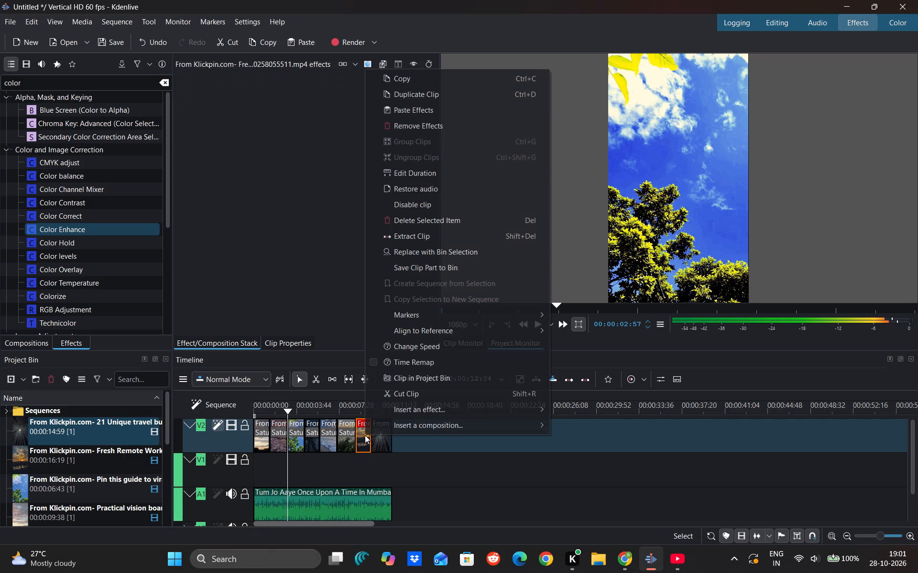
{"action": "left_click", "coordinate": [468, 106]}
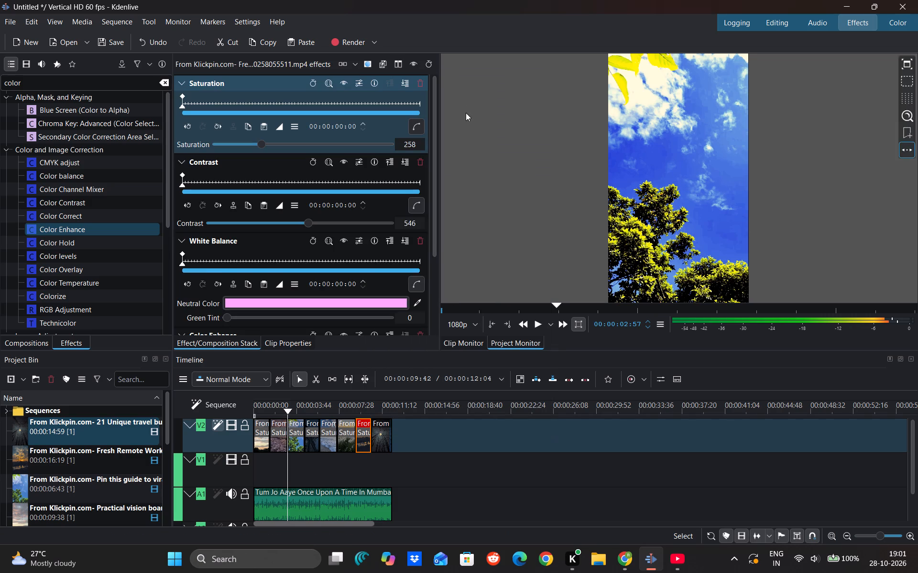
{"action": "right_click", "coordinate": [382, 439]}
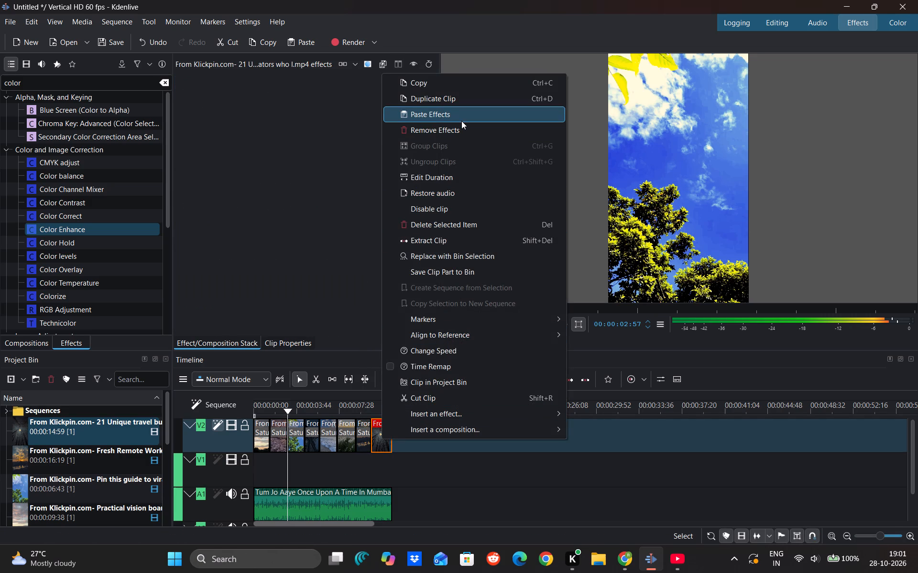
{"action": "left_click", "coordinate": [461, 121]}
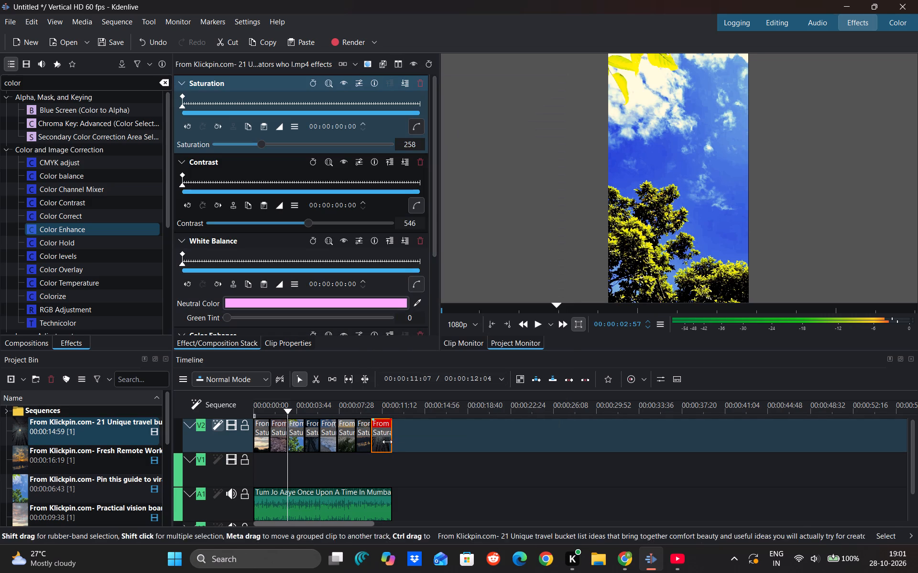
Play the graded edit from the start through to the sixth V2 clip to check the pasted colour grading.
{"action": "left_click_drag", "start_coordinate": [404, 446], "coordinate": [216, 464]}
{"action": "key", "text": "space"}
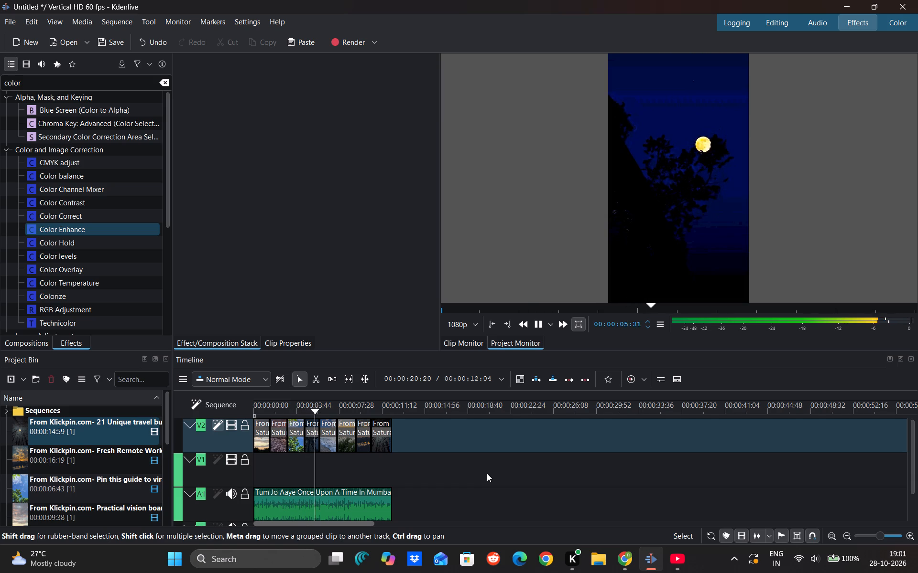
{"action": "key", "text": "space"}
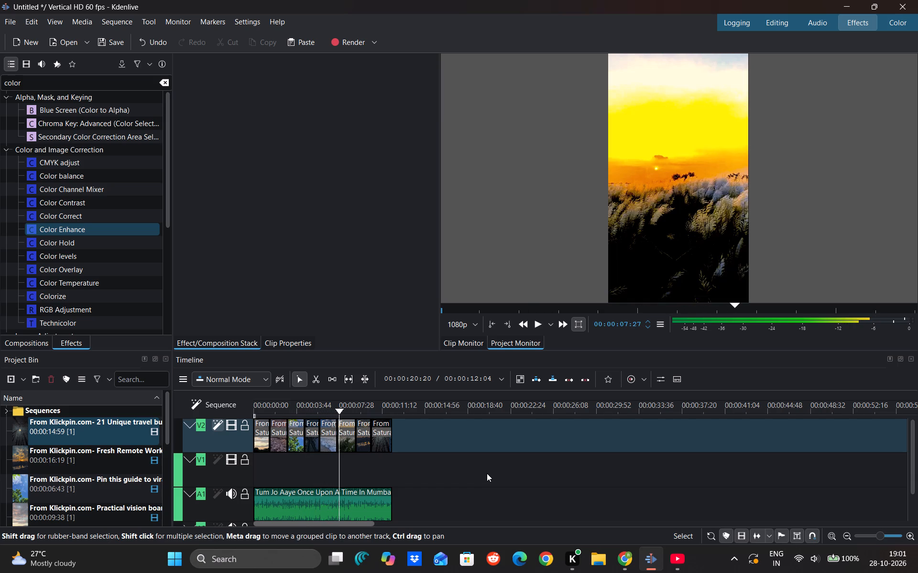
Switch to the YouTube Class 10 maths video, skip to about 22:25, play it briefly, pause it and return to Kdenlive.
{"action": "key", "text": "alt+Tab"}
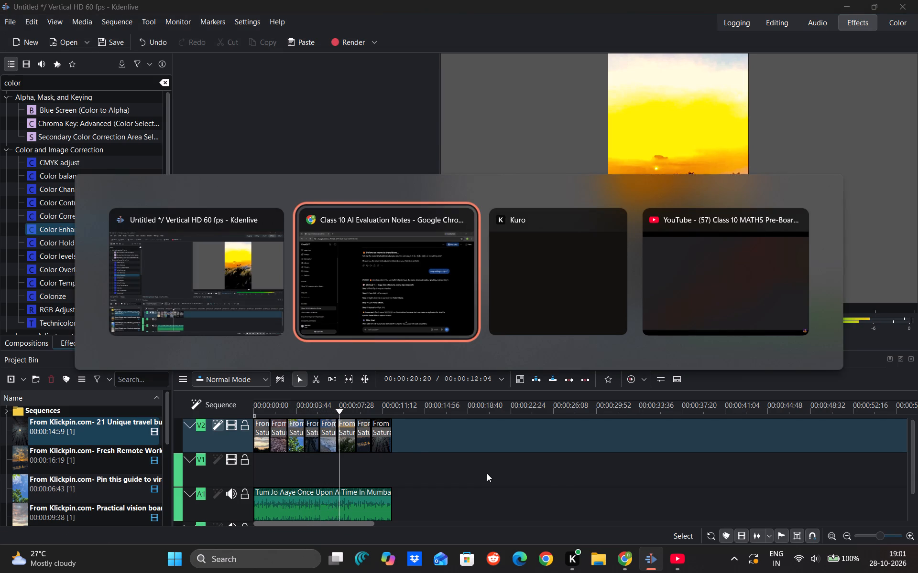
{"action": "key", "text": "alt+Tab"}
{"action": "key", "text": "alt+Tab"}
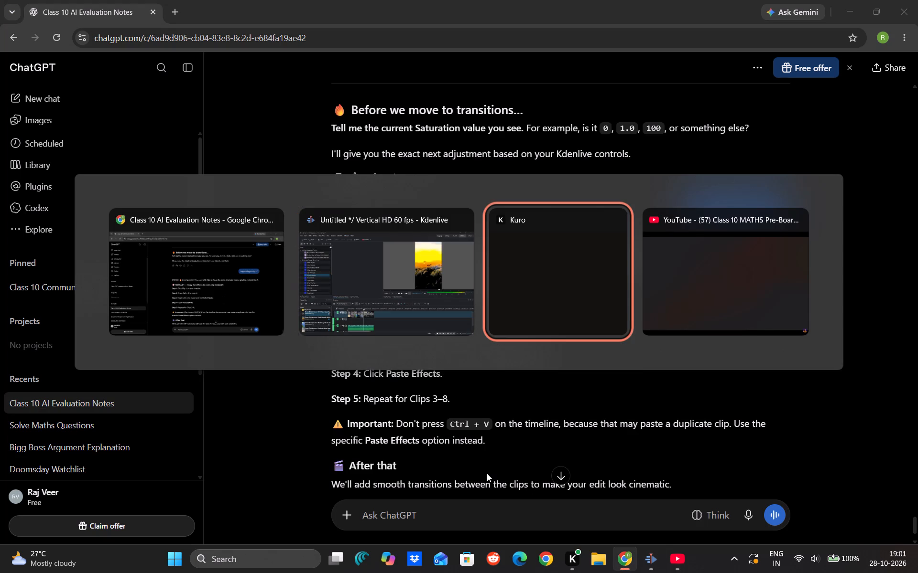
{"action": "key", "text": "alt+Tab"}
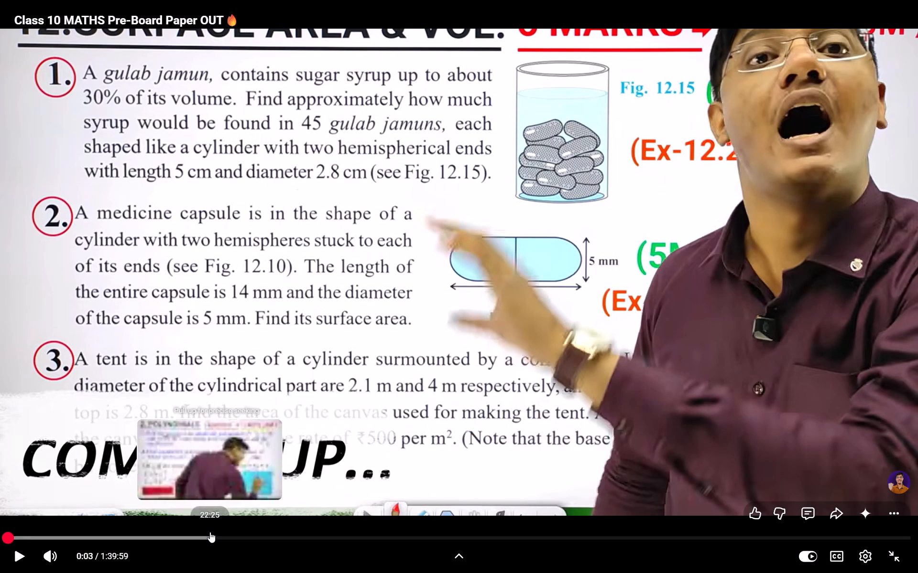
{"action": "left_click", "coordinate": [210, 532]}
{"action": "key", "text": "space"}
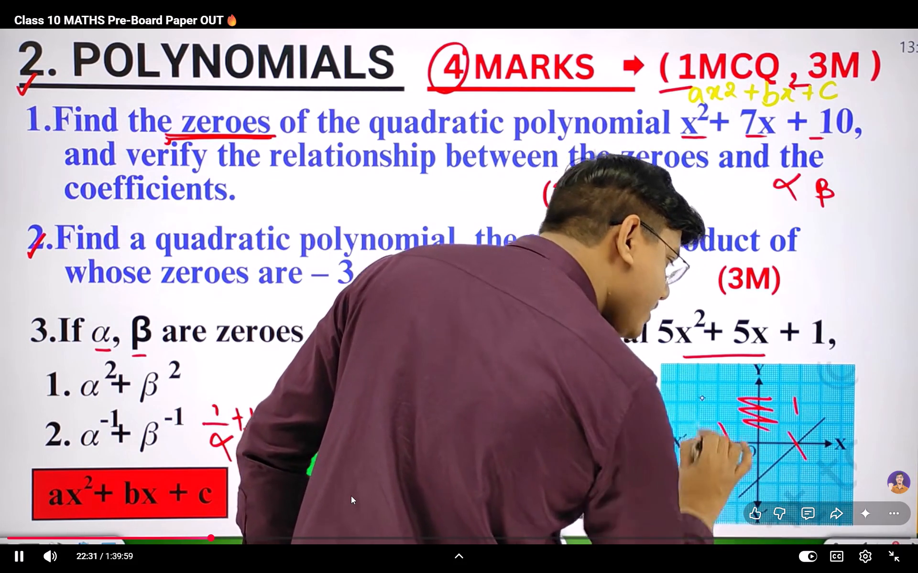
{"action": "key", "text": "space"}
{"action": "key", "text": "alt+Tab"}
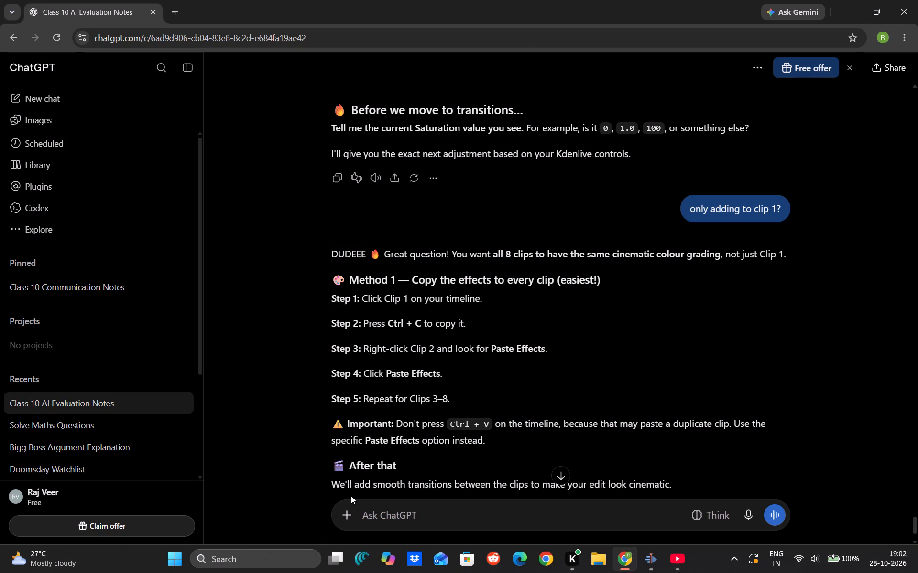
{"action": "key", "text": "alt+Tab"}
{"action": "key", "text": "alt+Tab"}
{"action": "key", "text": "alt+Tab"}
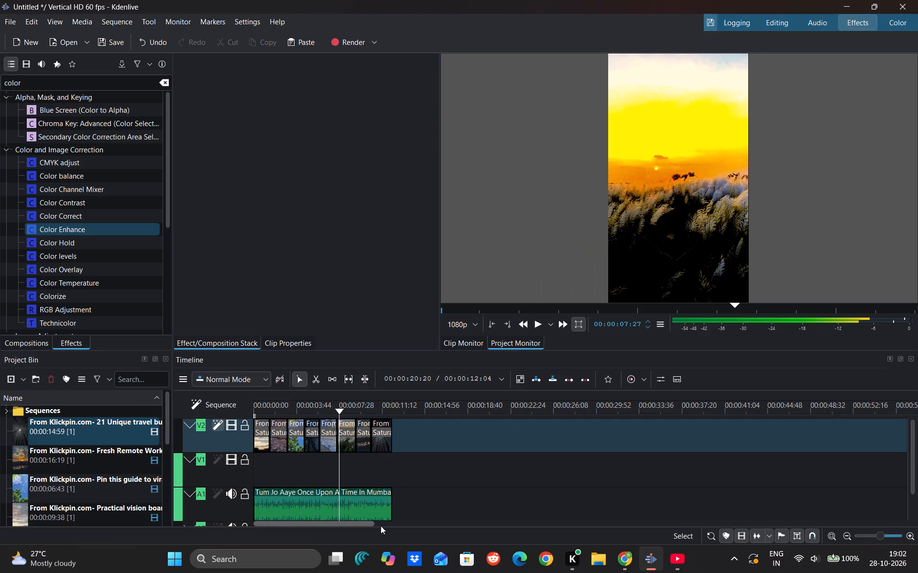
Resume playback from the sixth V2 clip to check the grading on the remaining clips, pausing in the last one.
{"action": "key", "text": "space"}
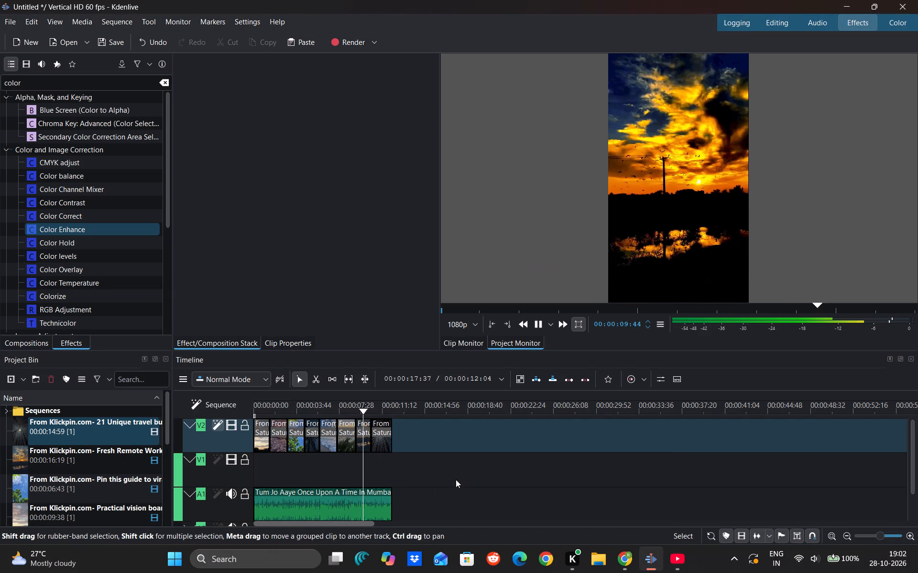
{"action": "key", "text": "space"}
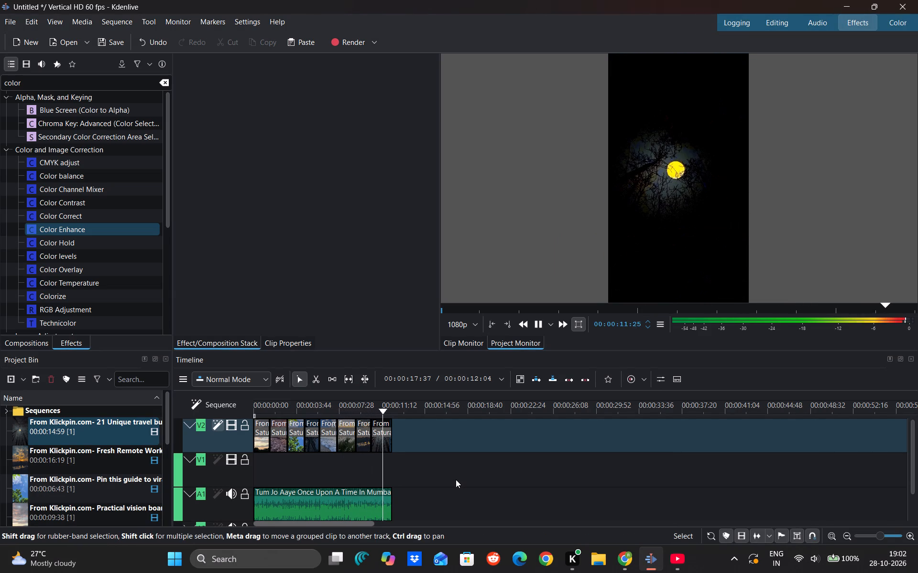
Remove all effects from the eighth and seventh V2 clips, the moonlit forest and the one just before it.
{"action": "right_click", "coordinate": [381, 434]}
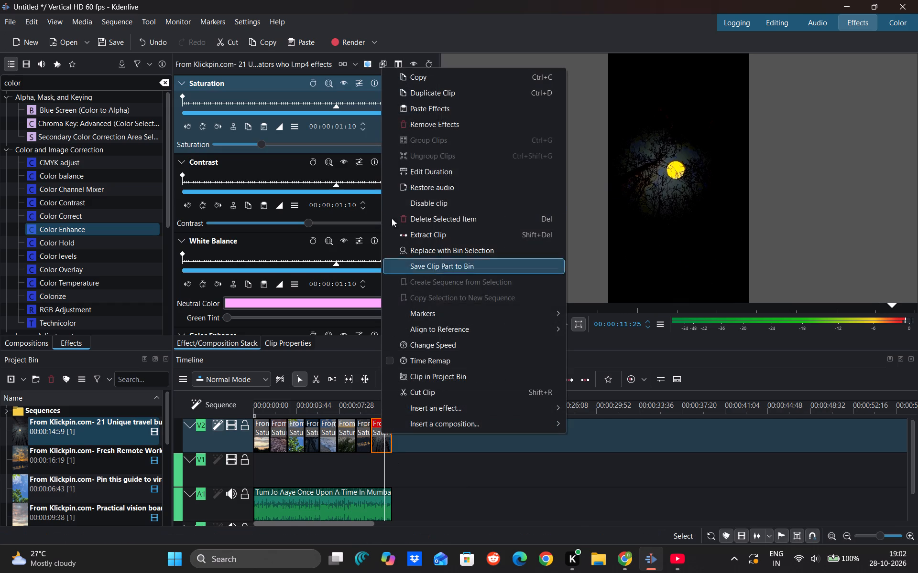
{"action": "left_click", "coordinate": [421, 122]}
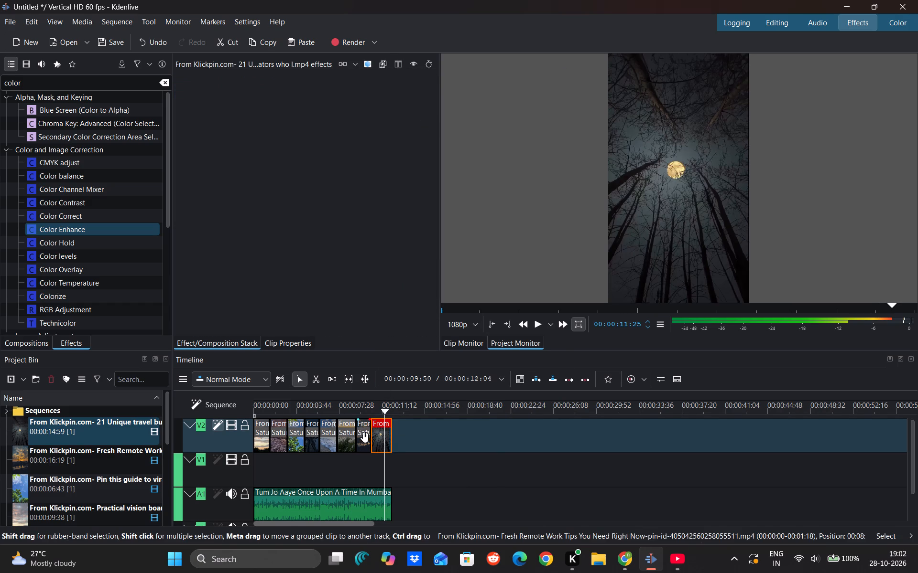
{"action": "right_click", "coordinate": [364, 441]}
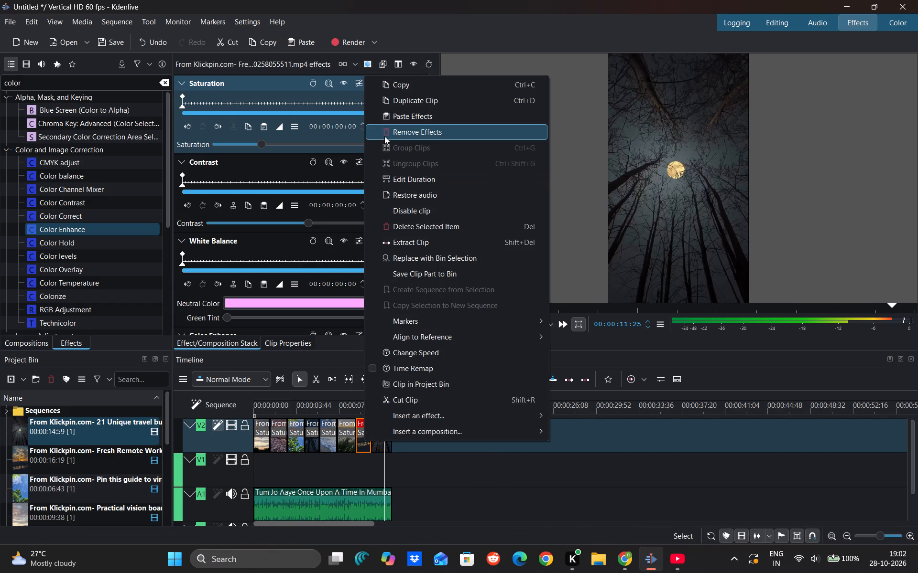
{"action": "left_click", "coordinate": [384, 136]}
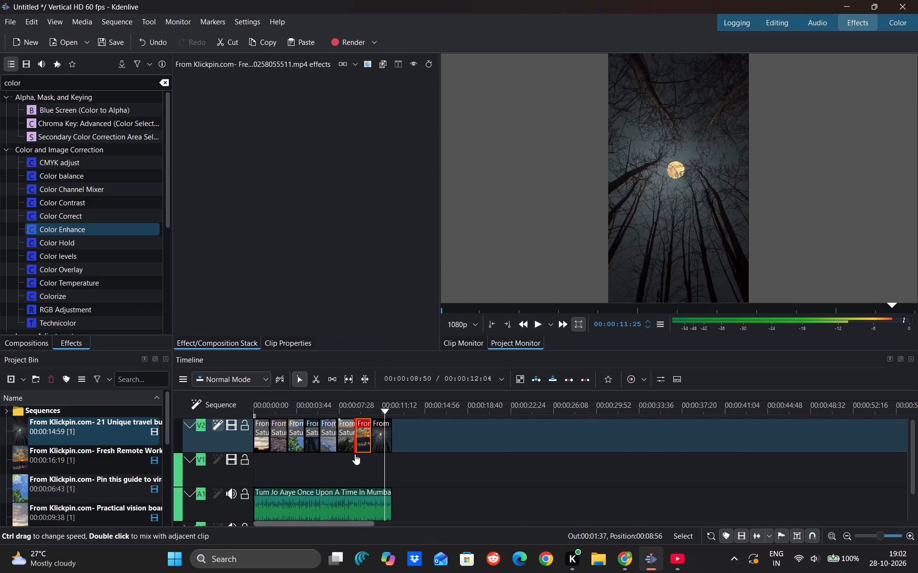
Play the edit from the start into the second V2 clip to check its grading, pausing there.
{"action": "left_click_drag", "start_coordinate": [356, 465], "coordinate": [243, 449]}
{"action": "key", "text": "space"}
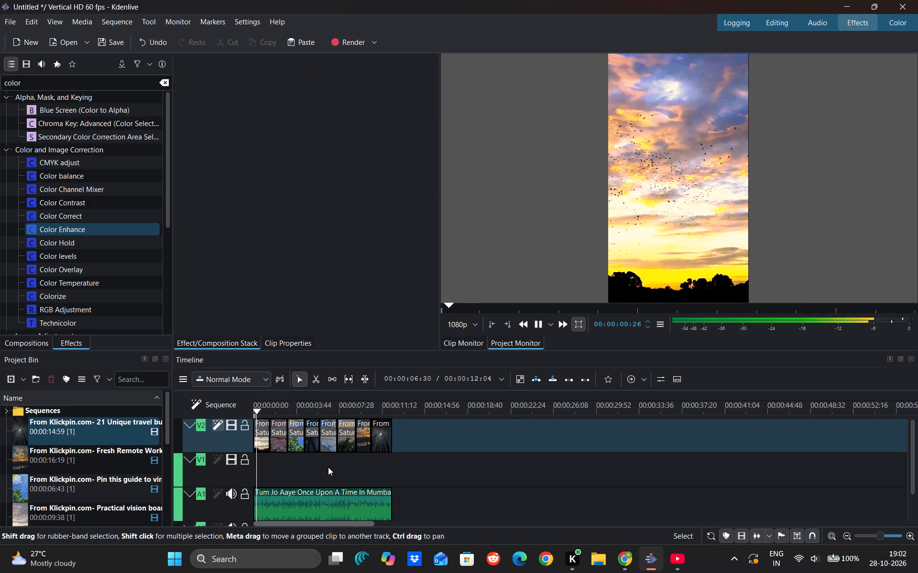
{"action": "key", "text": "space"}
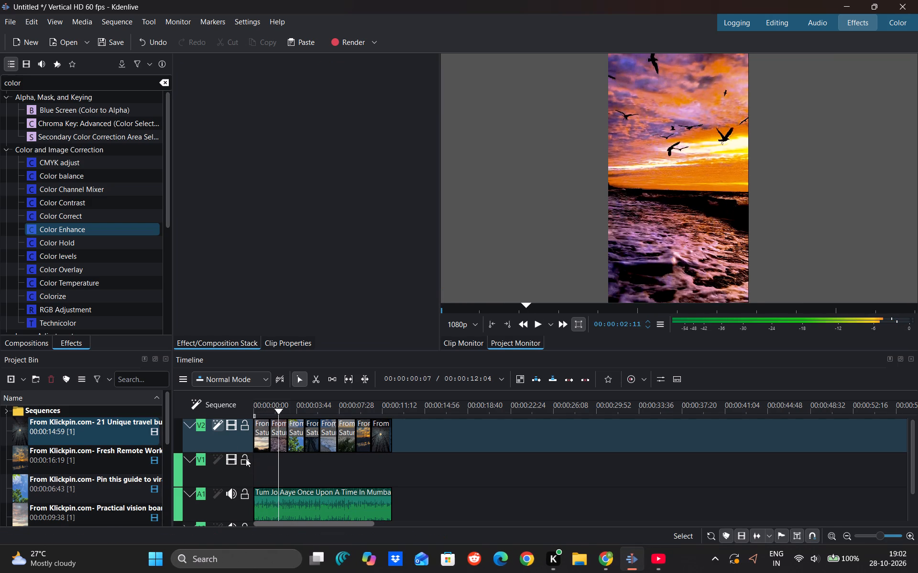
Remove all effects from the second, third and fourth V2 clips.
{"action": "right_click", "coordinate": [277, 444]}
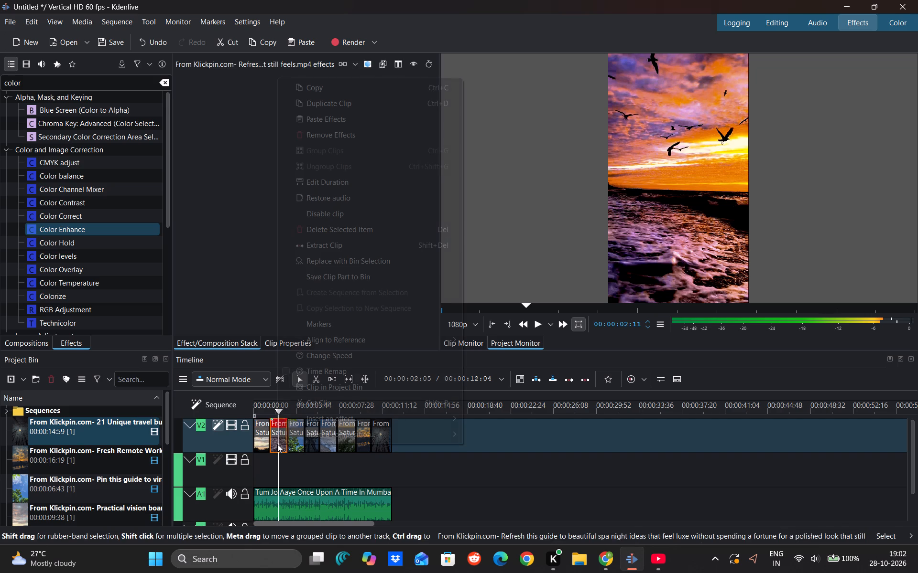
{"action": "left_click", "coordinate": [326, 135]}
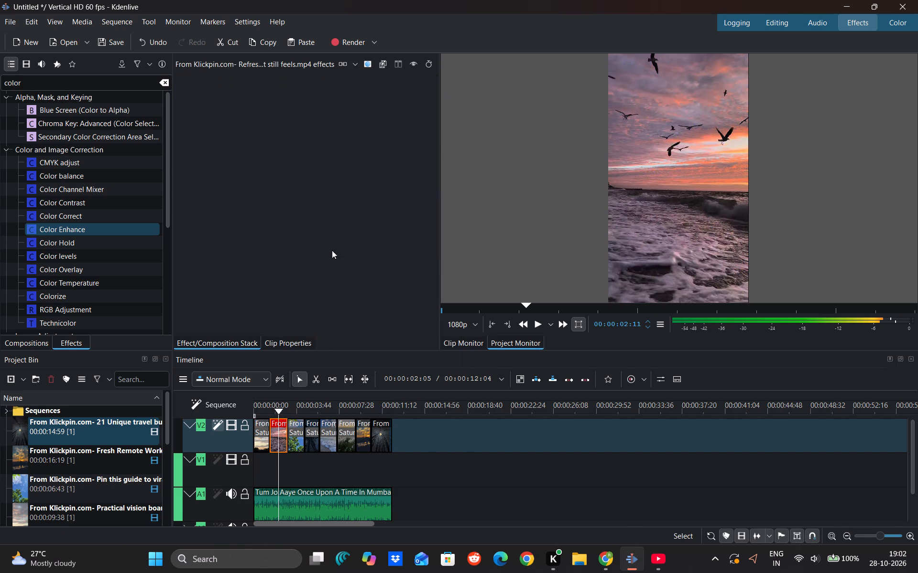
{"action": "right_click", "coordinate": [297, 442]}
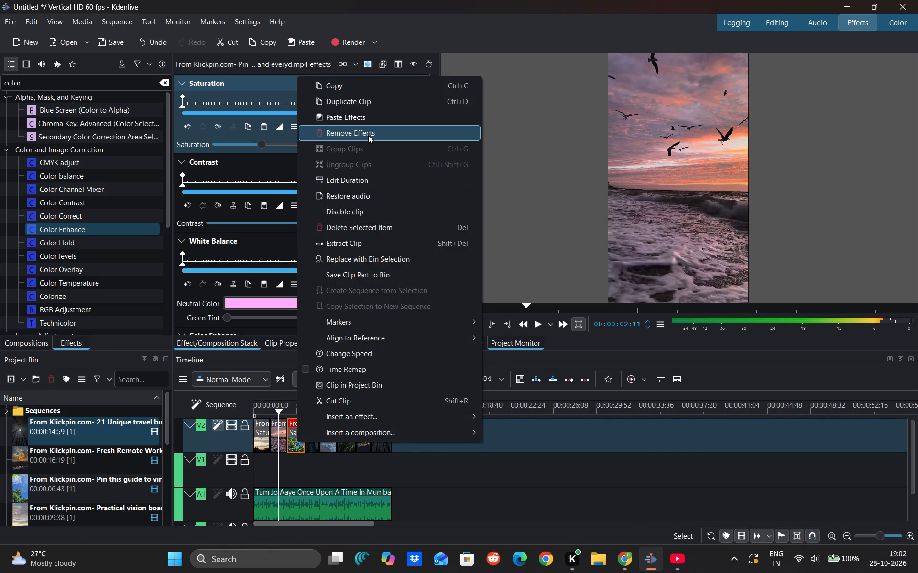
{"action": "left_click", "coordinate": [368, 135]}
{"action": "right_click", "coordinate": [310, 443]}
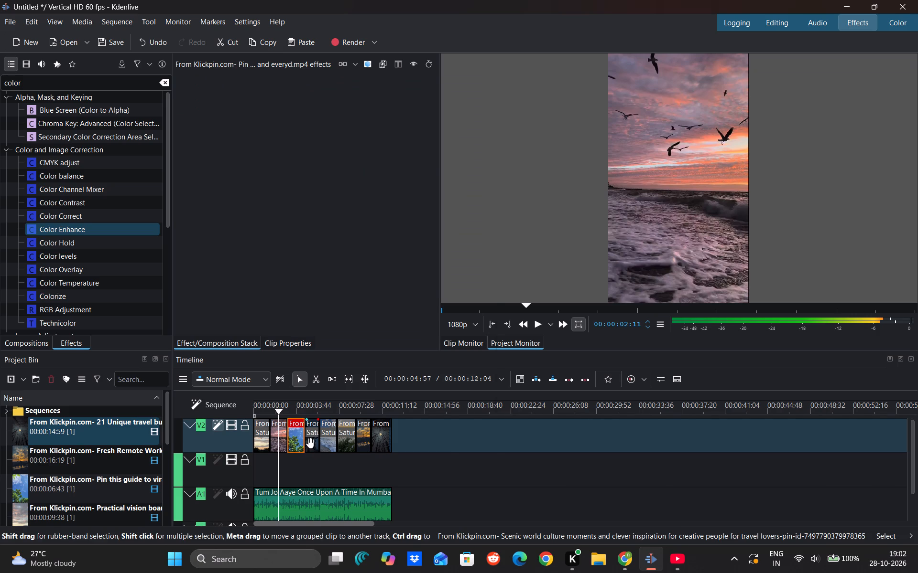
{"action": "left_click", "coordinate": [377, 132]}
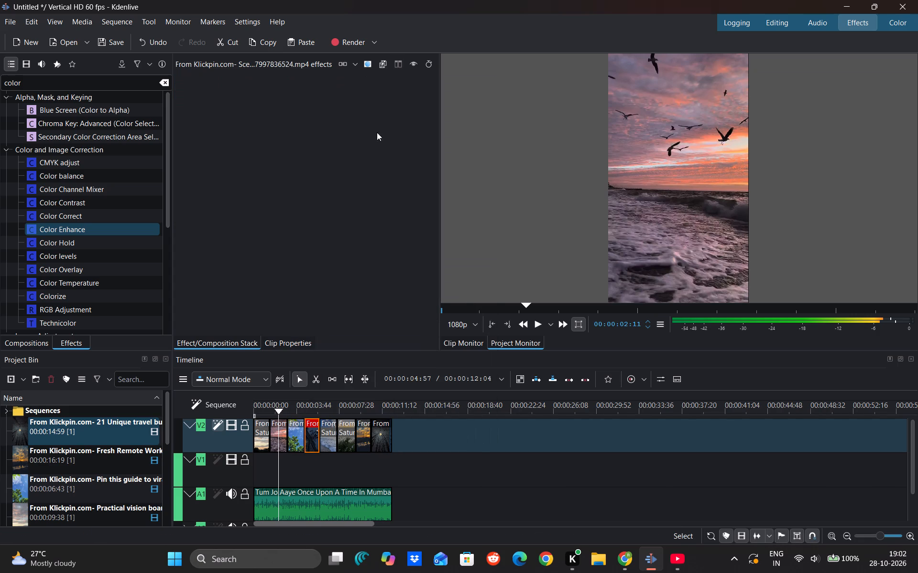
Resume playback from the second V2 clip through to the end of the edit to review the look of the clips.
{"action": "key", "text": "space"}
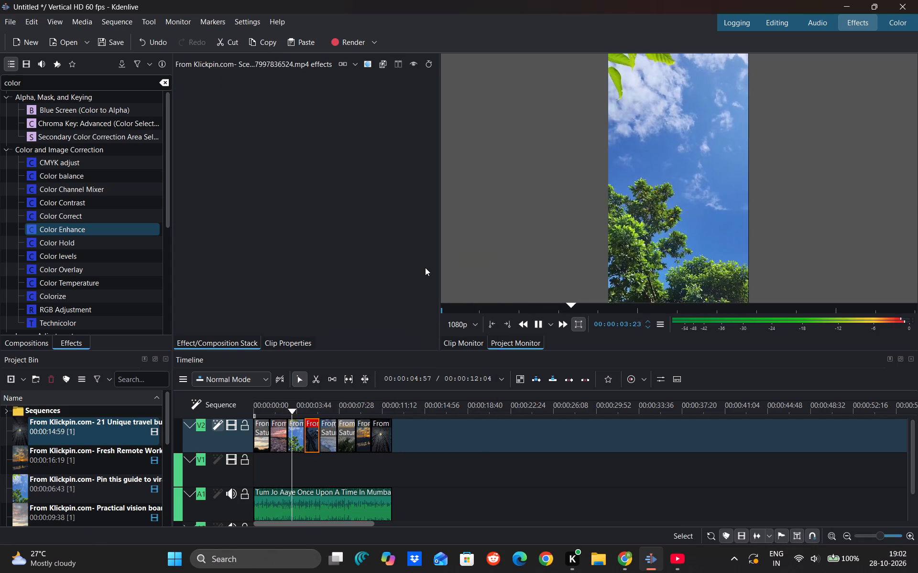
{"action": "key", "text": "space"}
{"action": "key", "text": "space"}
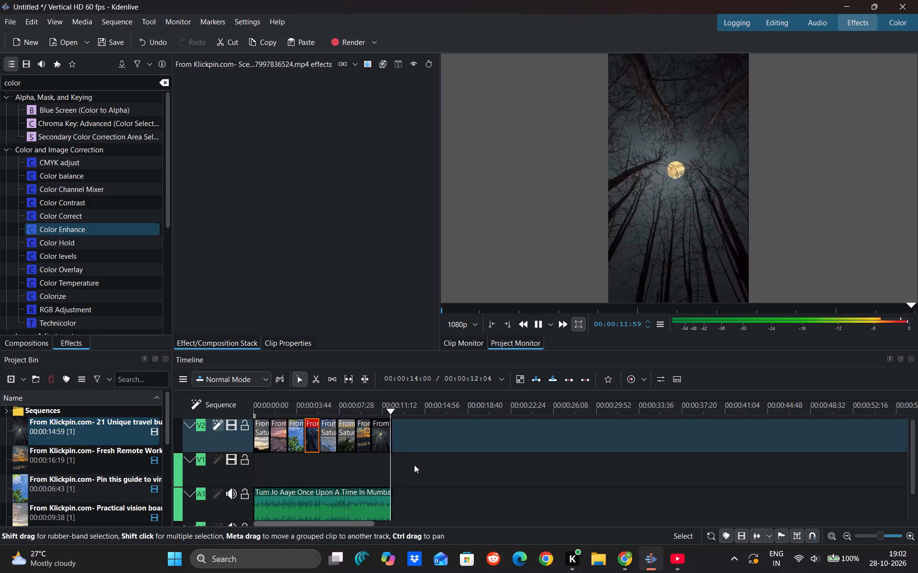
Remove all effects from the sixth V2 clip.
{"action": "left_click", "coordinate": [348, 442]}
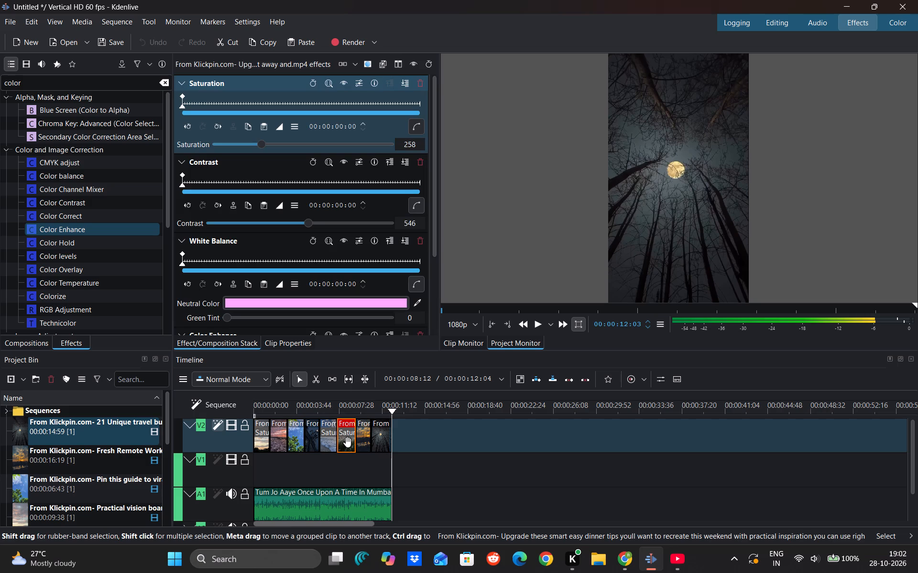
{"action": "right_click", "coordinate": [348, 442]}
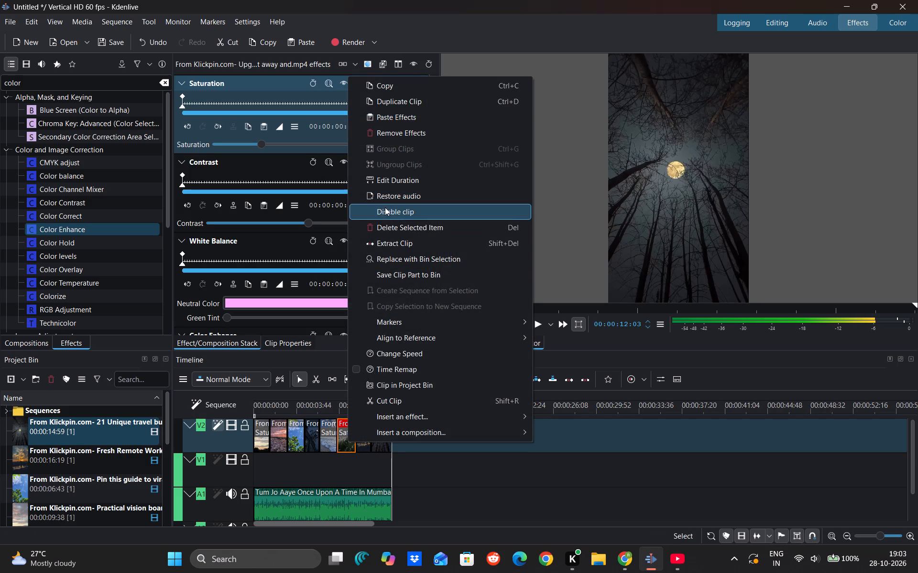
{"action": "left_click", "coordinate": [416, 137]}
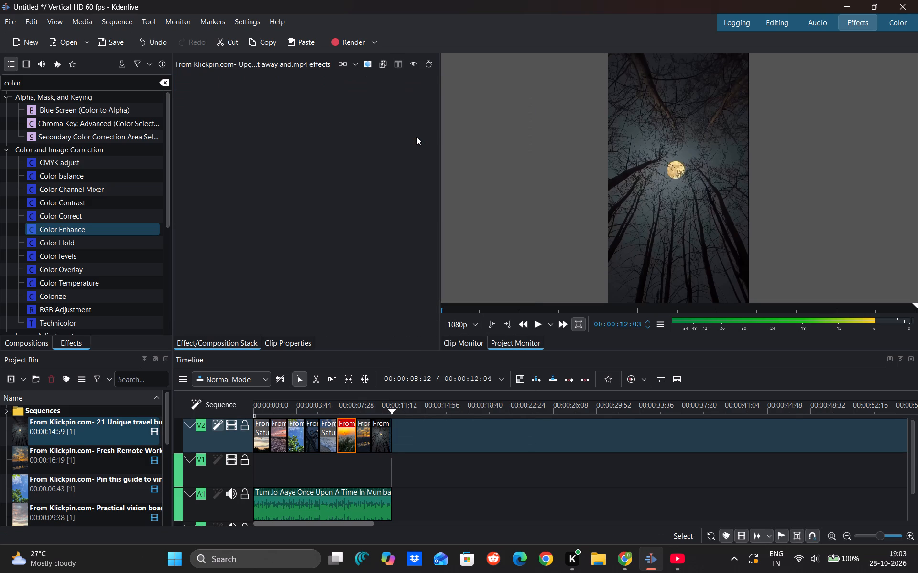